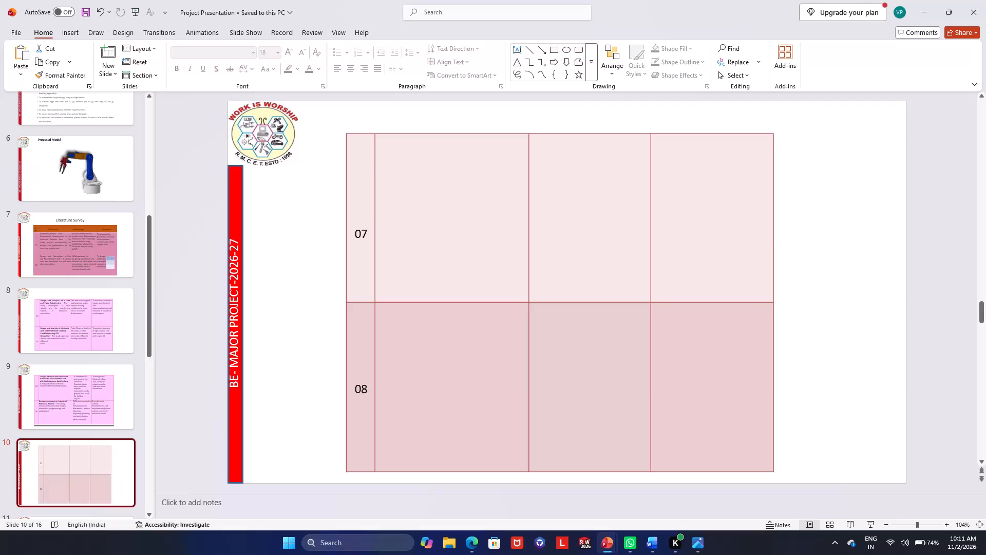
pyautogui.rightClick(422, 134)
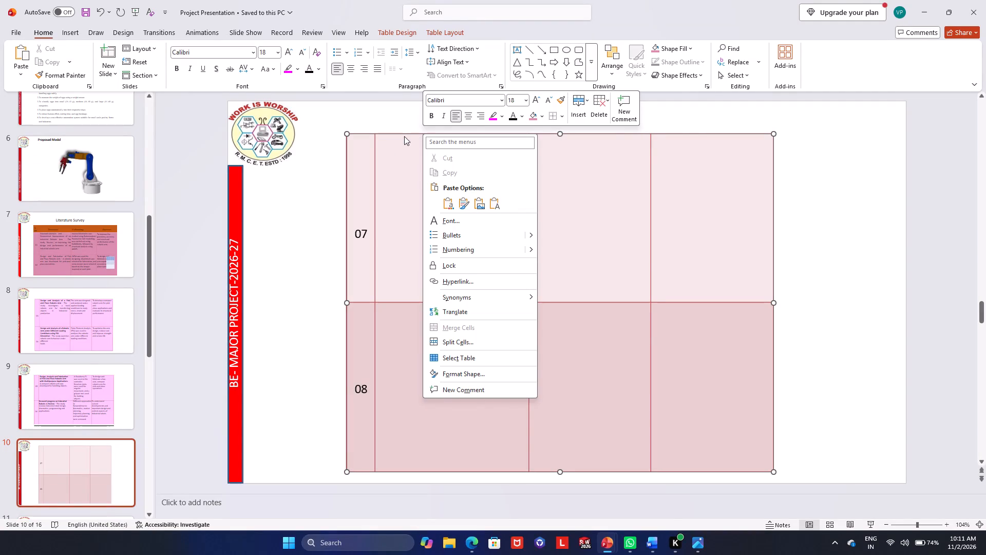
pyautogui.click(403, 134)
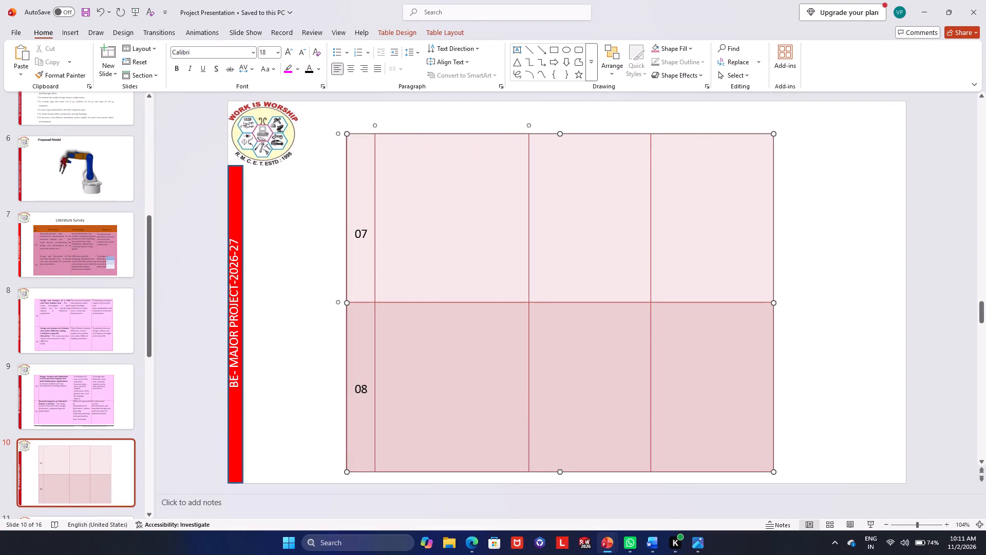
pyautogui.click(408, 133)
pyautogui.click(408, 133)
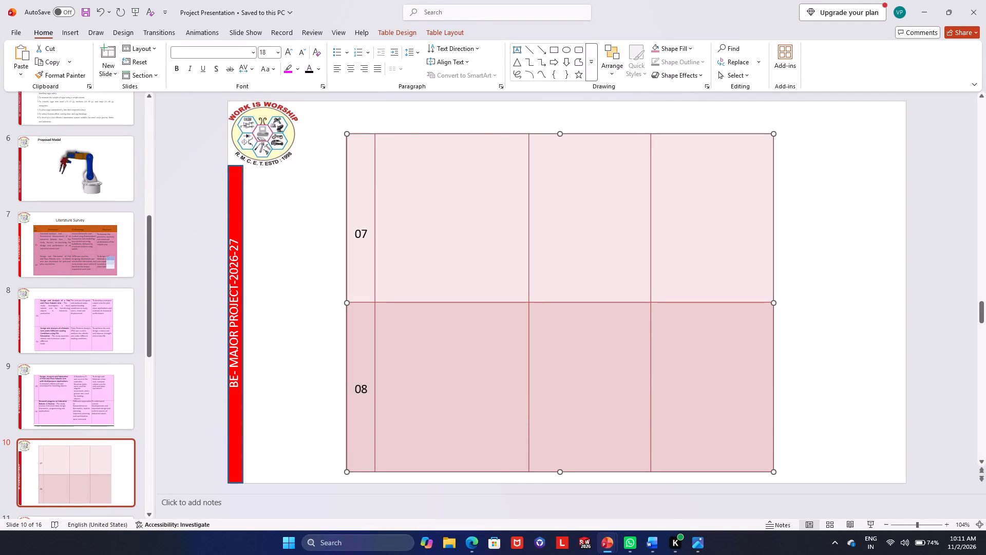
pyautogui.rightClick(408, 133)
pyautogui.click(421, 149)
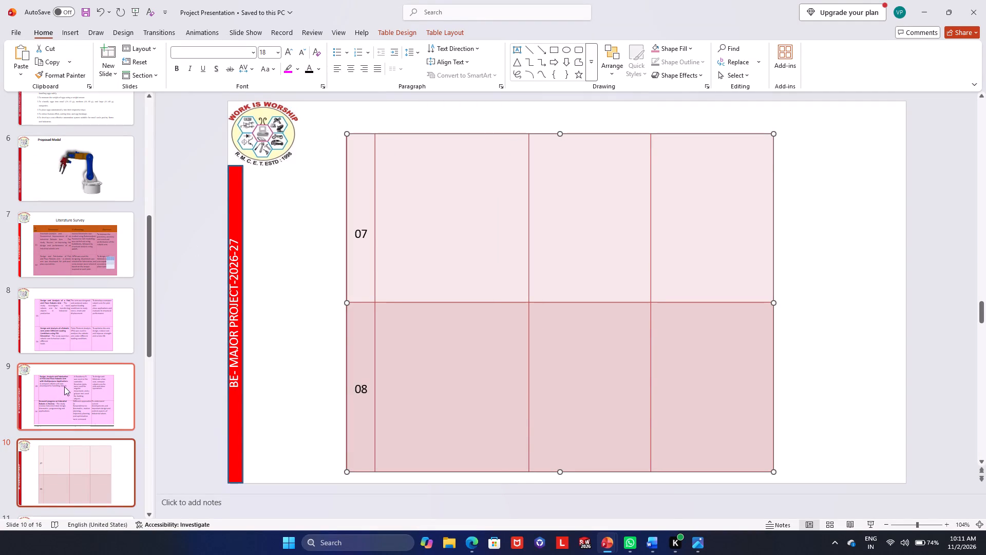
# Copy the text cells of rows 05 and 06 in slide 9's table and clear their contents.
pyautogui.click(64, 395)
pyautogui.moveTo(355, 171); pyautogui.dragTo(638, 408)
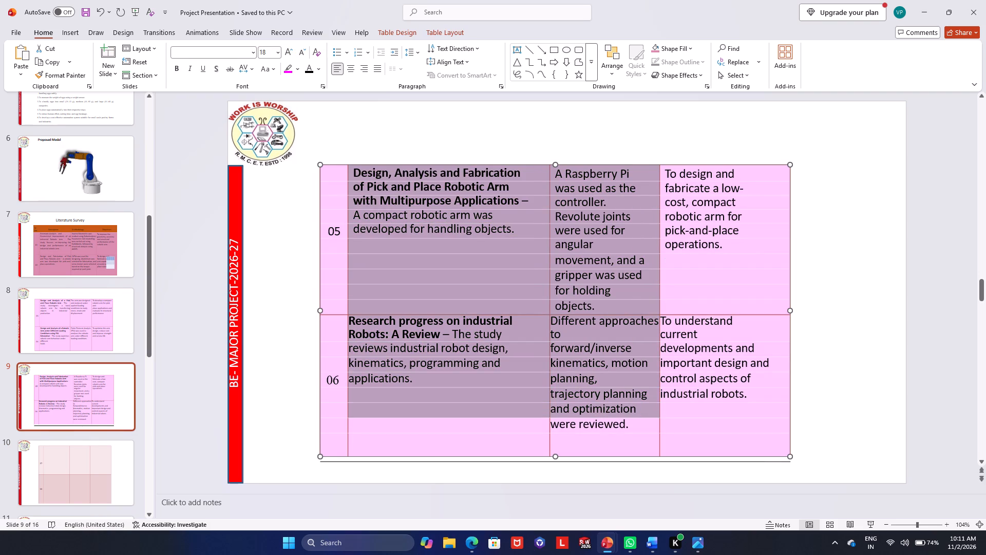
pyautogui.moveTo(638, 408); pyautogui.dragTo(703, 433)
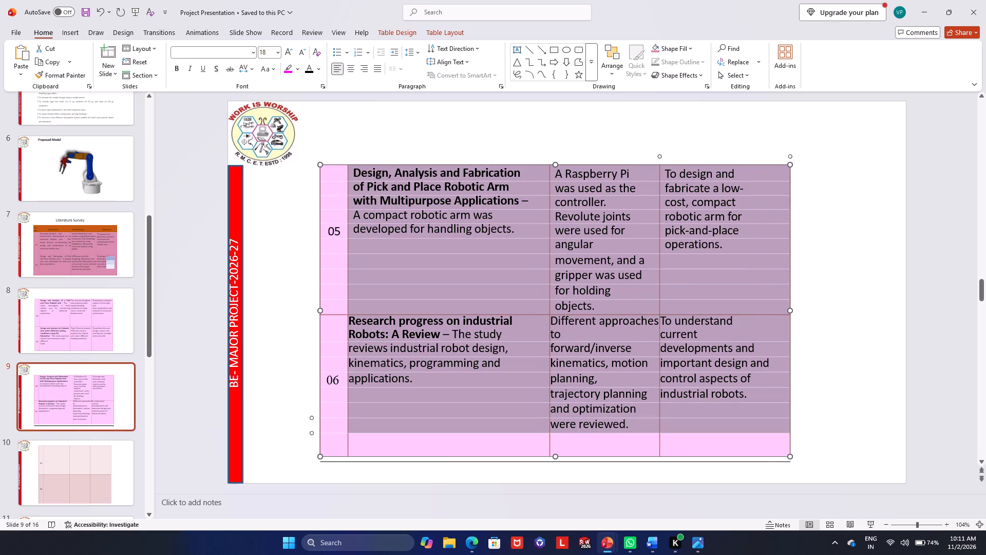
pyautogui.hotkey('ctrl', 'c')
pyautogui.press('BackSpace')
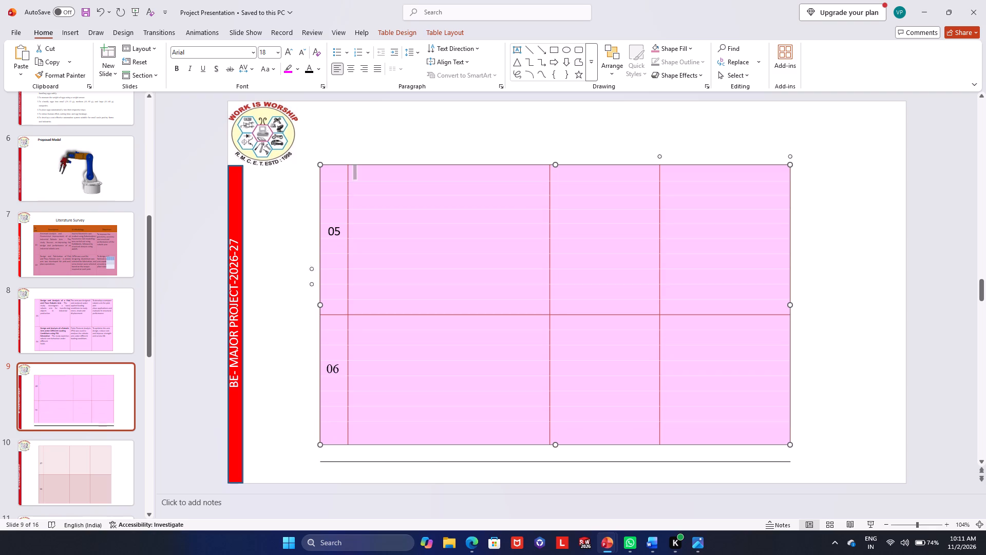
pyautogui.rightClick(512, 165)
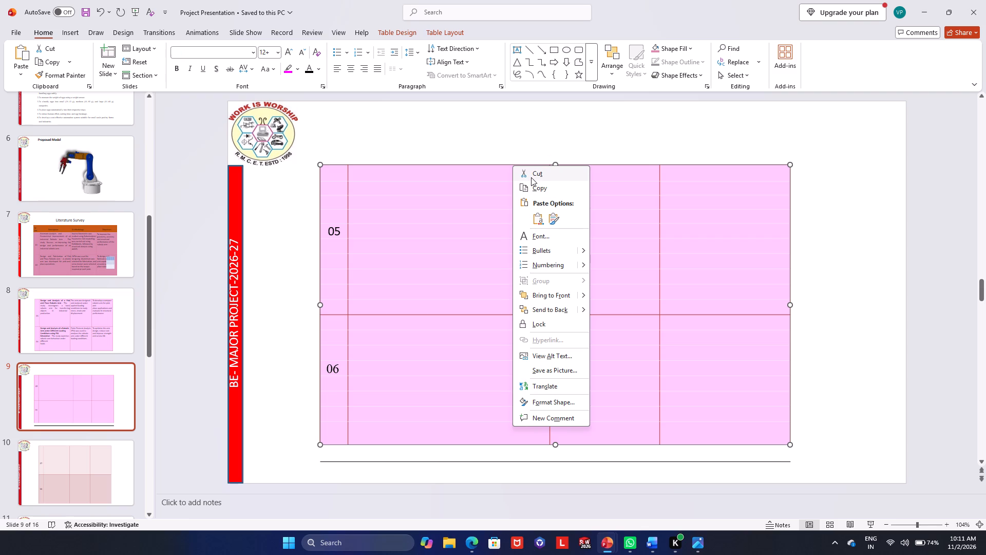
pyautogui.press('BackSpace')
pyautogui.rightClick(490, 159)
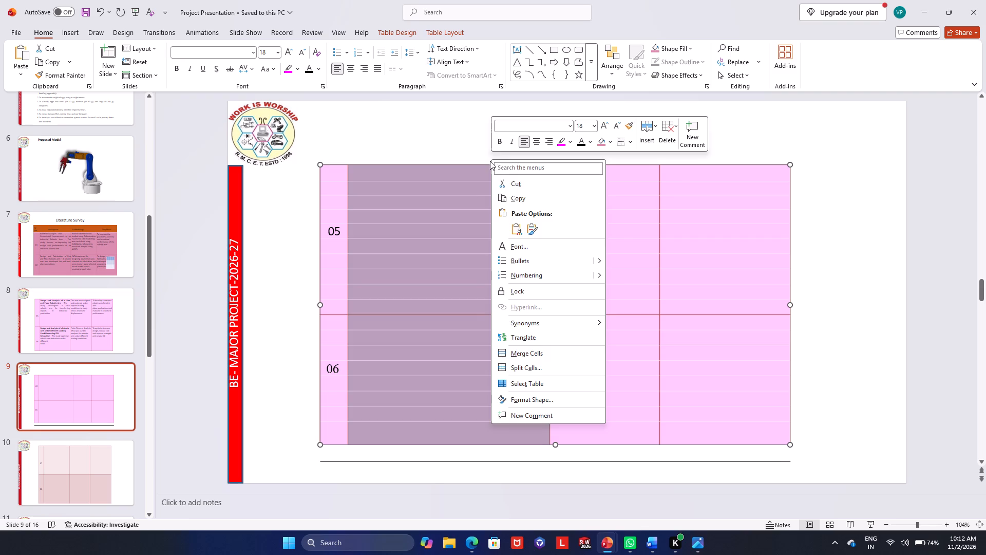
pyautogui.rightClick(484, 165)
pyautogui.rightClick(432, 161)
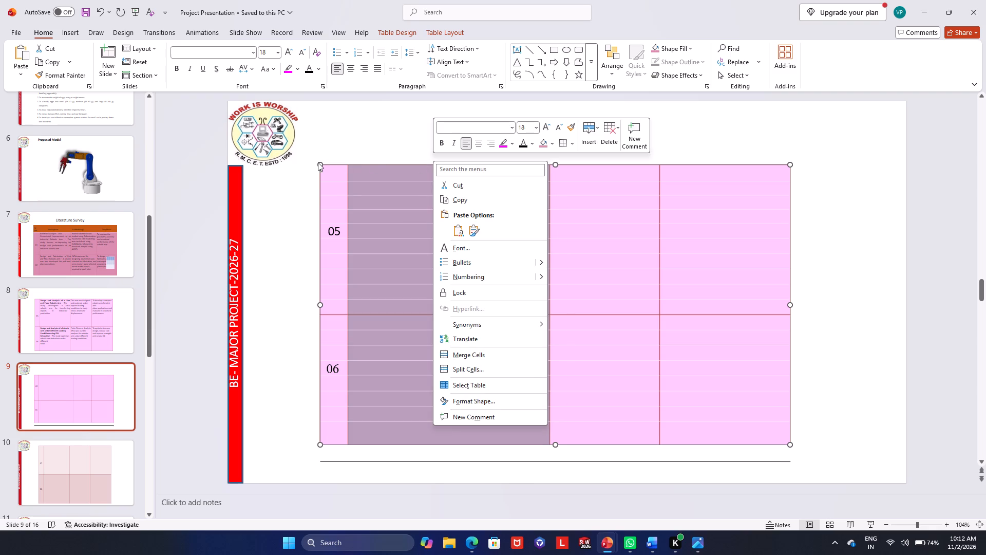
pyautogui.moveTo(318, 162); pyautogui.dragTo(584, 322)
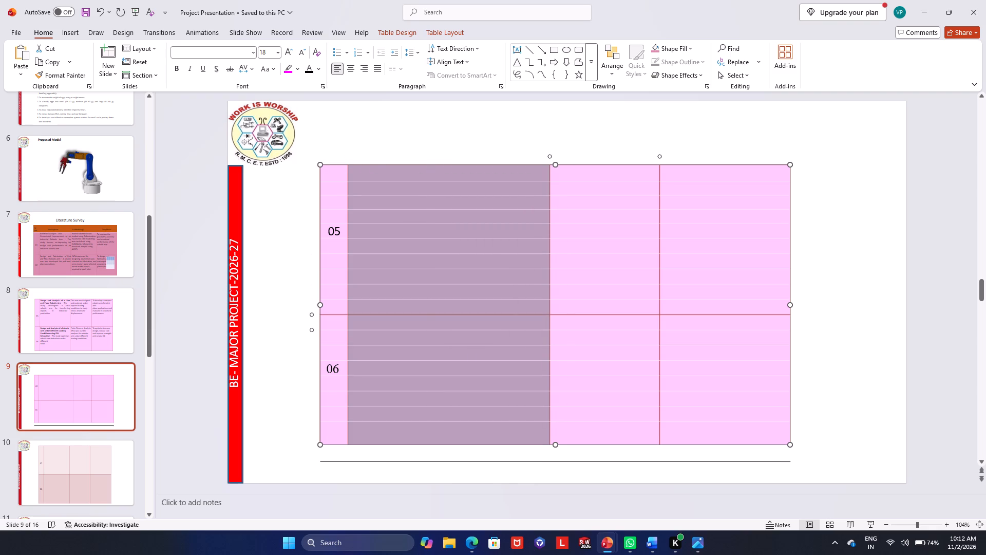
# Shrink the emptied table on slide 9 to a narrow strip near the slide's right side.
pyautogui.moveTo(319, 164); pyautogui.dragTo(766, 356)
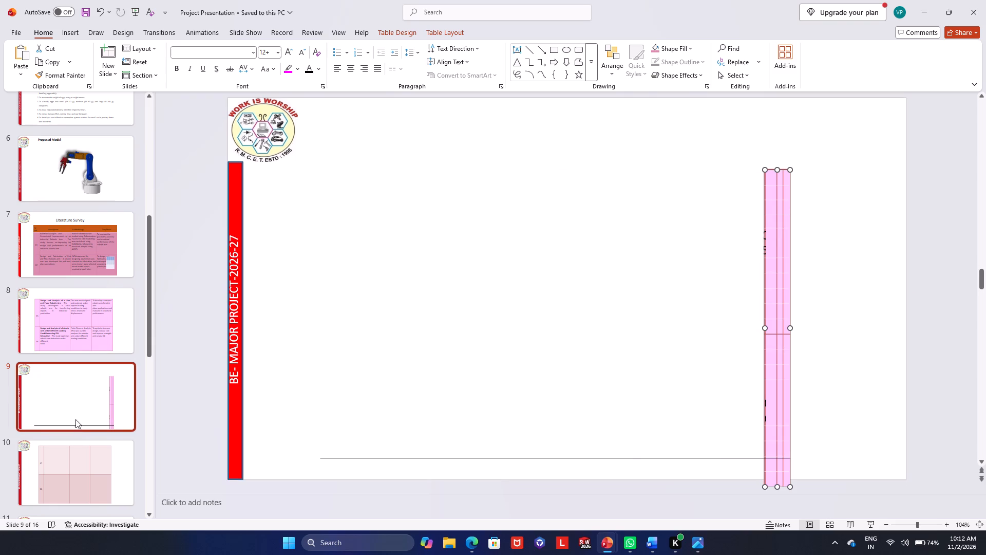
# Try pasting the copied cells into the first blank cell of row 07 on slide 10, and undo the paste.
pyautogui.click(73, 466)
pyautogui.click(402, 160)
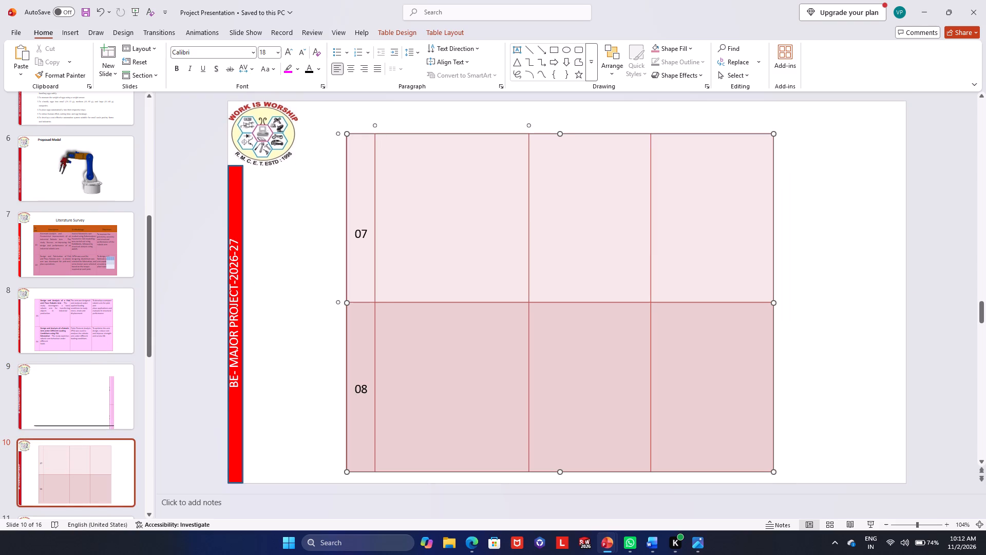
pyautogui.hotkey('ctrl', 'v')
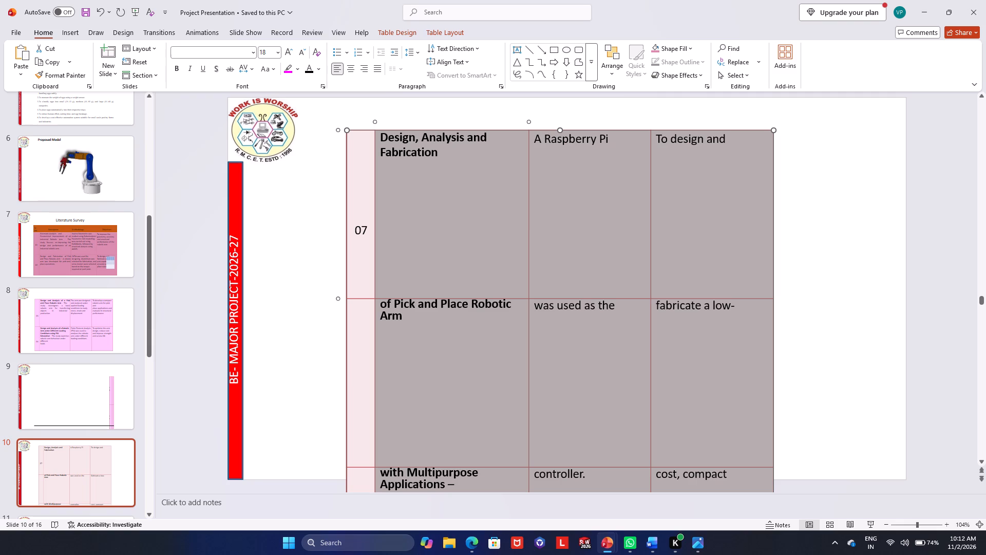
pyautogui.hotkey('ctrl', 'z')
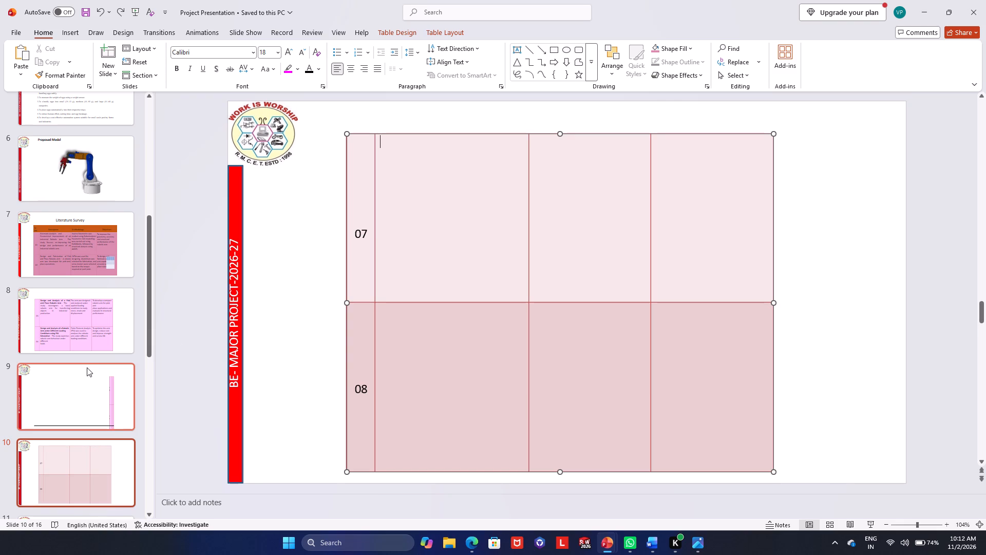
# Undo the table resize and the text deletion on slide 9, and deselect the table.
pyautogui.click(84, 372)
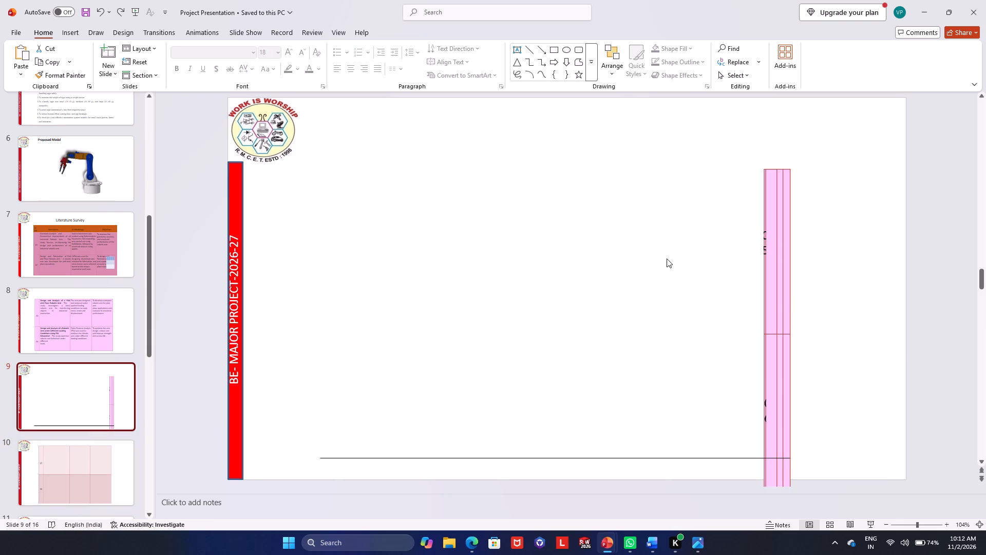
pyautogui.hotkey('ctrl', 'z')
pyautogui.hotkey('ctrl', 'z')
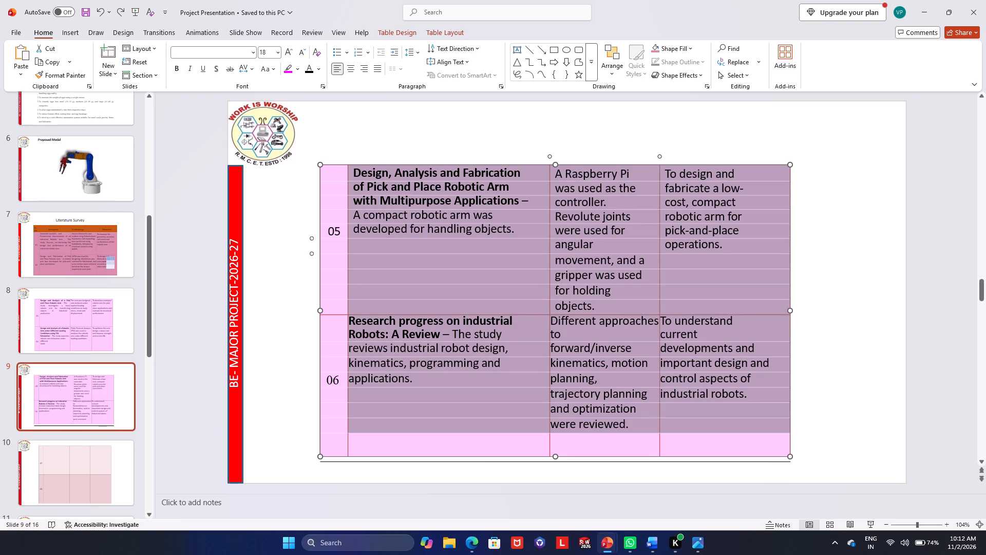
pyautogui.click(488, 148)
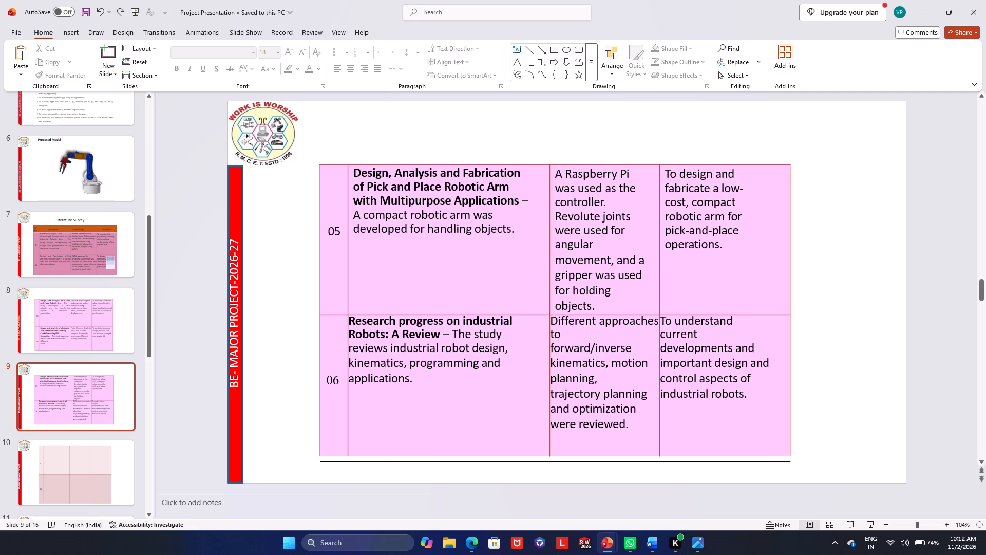
# Place the text cursor in the first blank cell of row 07 in slide 10's table.
pyautogui.click(69, 465)
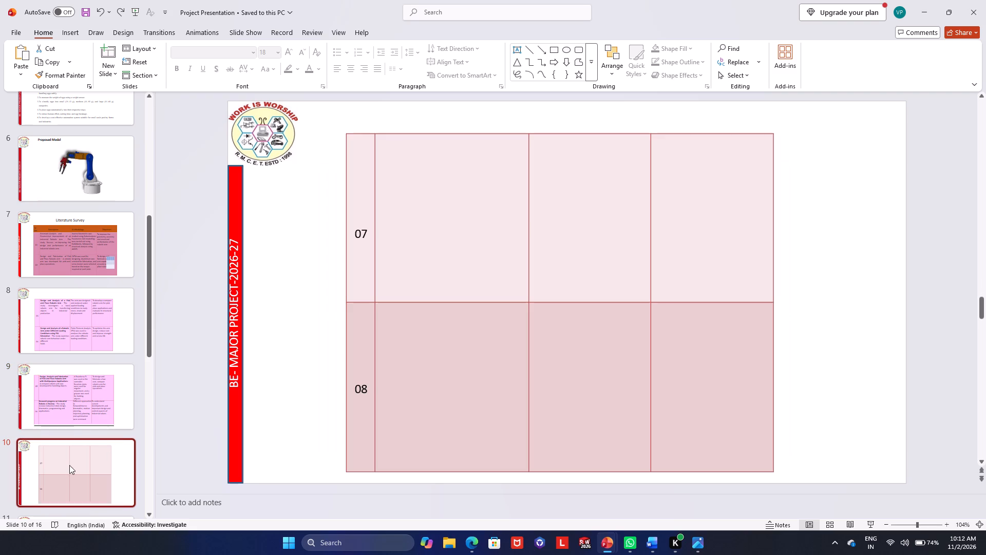
pyautogui.click(400, 165)
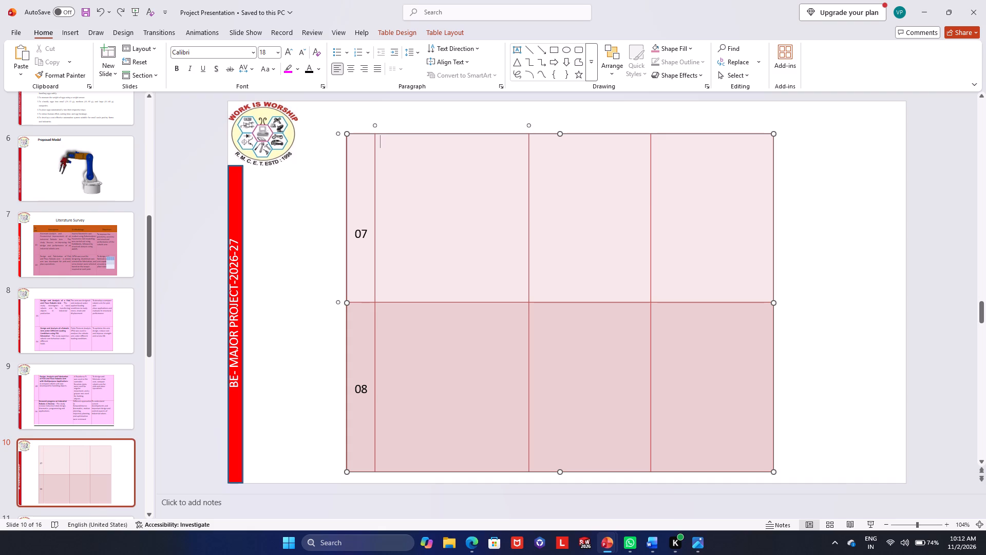
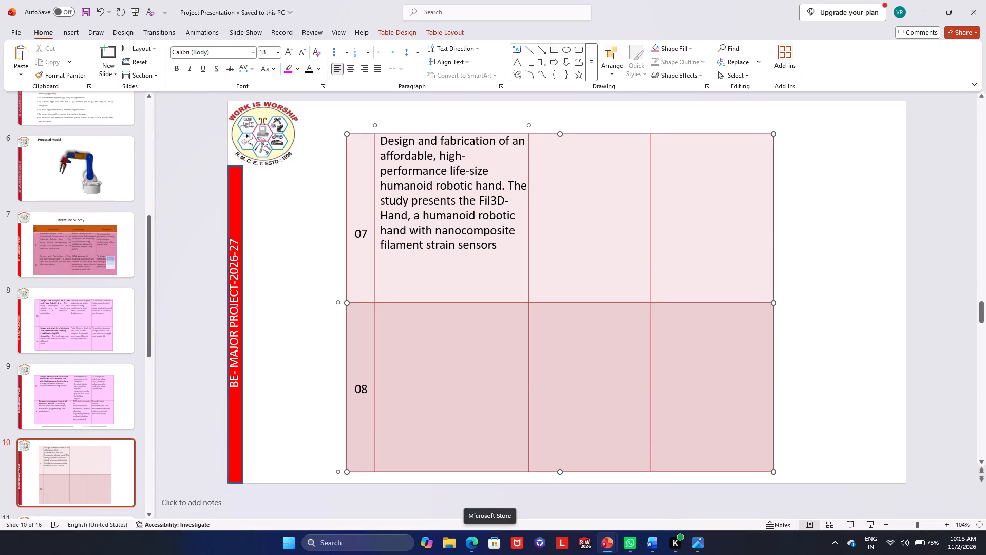
# Place the text cursor in row 07's blank cell immediately after the humanoid robotic hand description on slide 10.
pyautogui.click(557, 288)
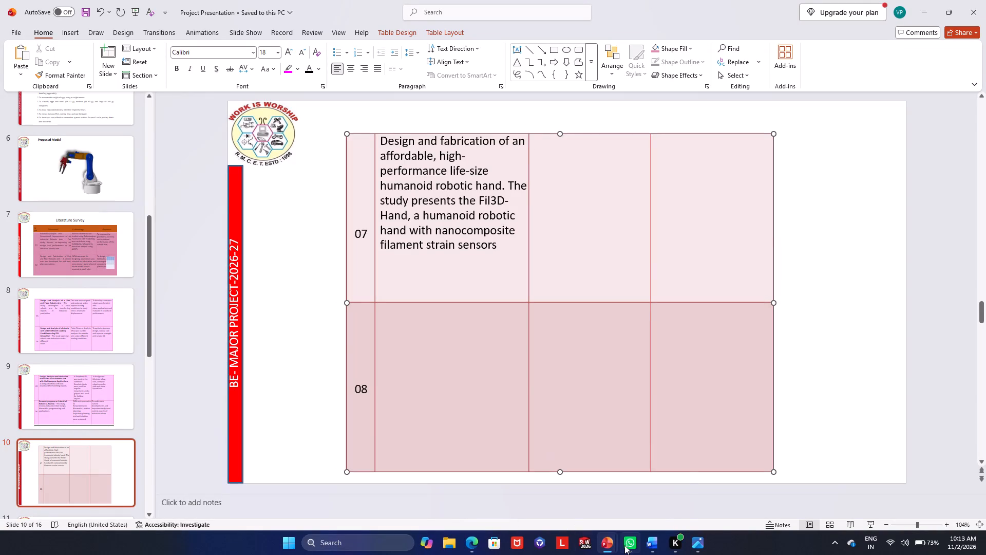
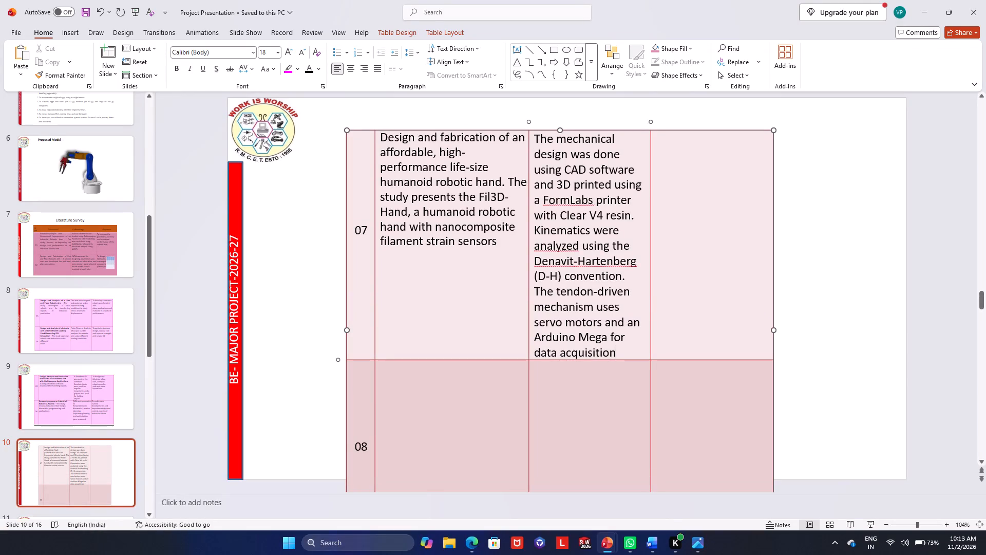
# End row 07's methodology text on slide 10 with a full stop after "data acquisition".
pyautogui.press('.')
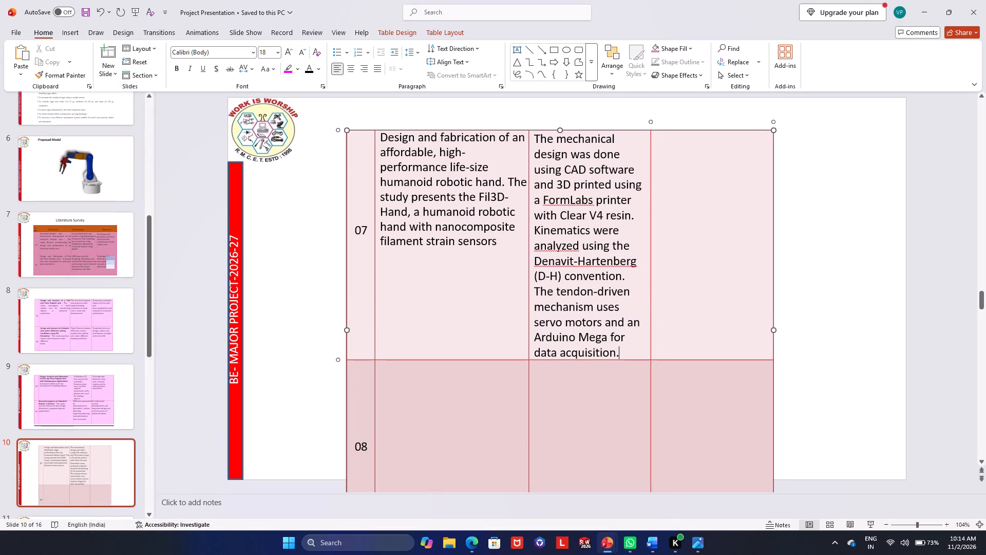
# Place the text cursor in row 07's empty last-column cell, beside the mechanical design description on slide 10.
pyautogui.click(660, 265)
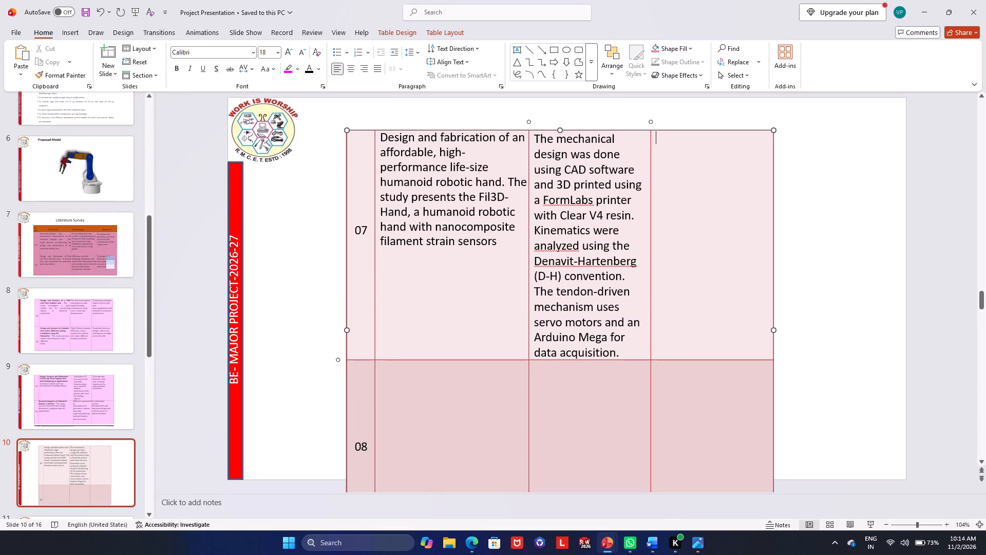
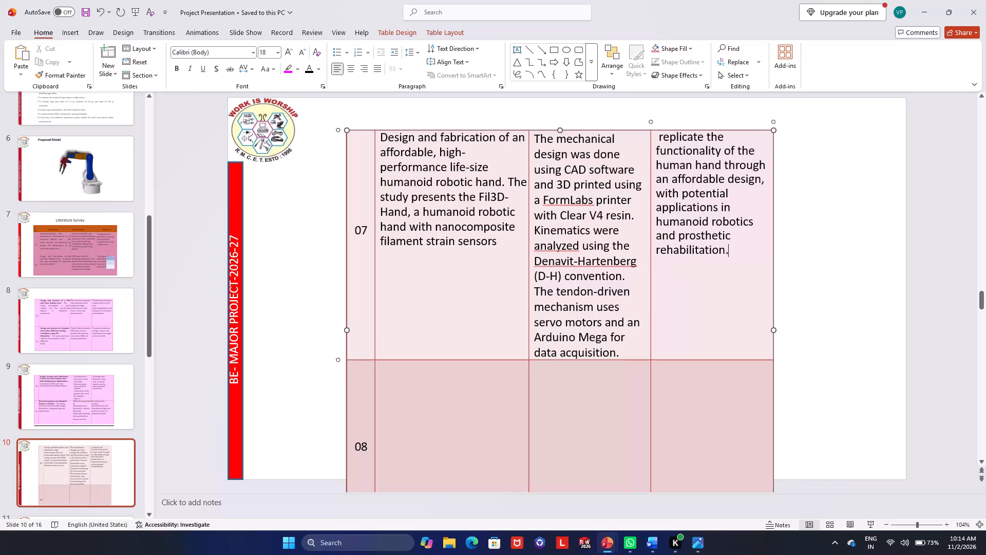
# Insert "To" at the start of row 07's last-column text, before "replicate the functionality".
pyautogui.click(657, 137)
pyautogui.write('To')
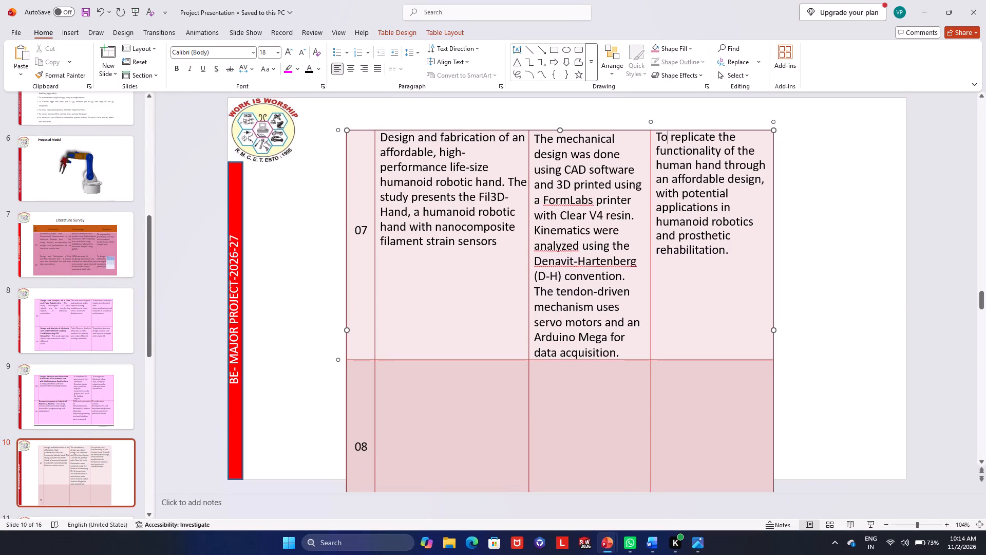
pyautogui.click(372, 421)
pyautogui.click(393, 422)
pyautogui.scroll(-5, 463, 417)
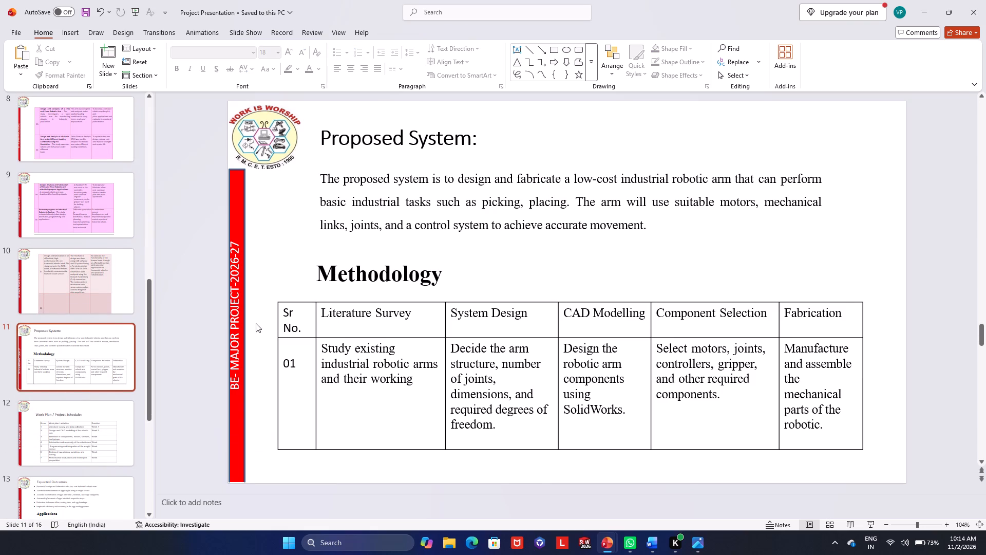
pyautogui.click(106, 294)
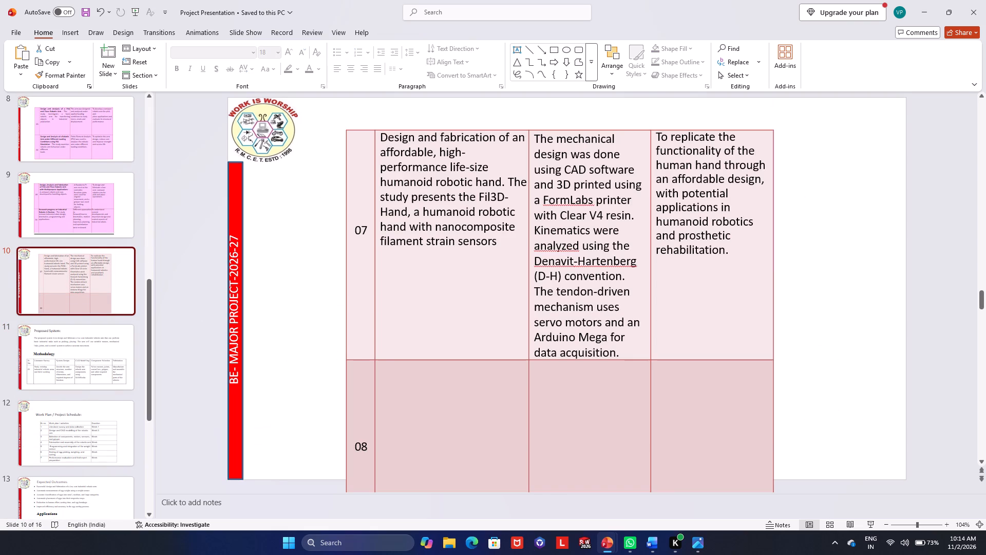
# Widen the literature survey table on slide 10 by extending its left edge slightly toward the red project banner.
pyautogui.click(348, 313)
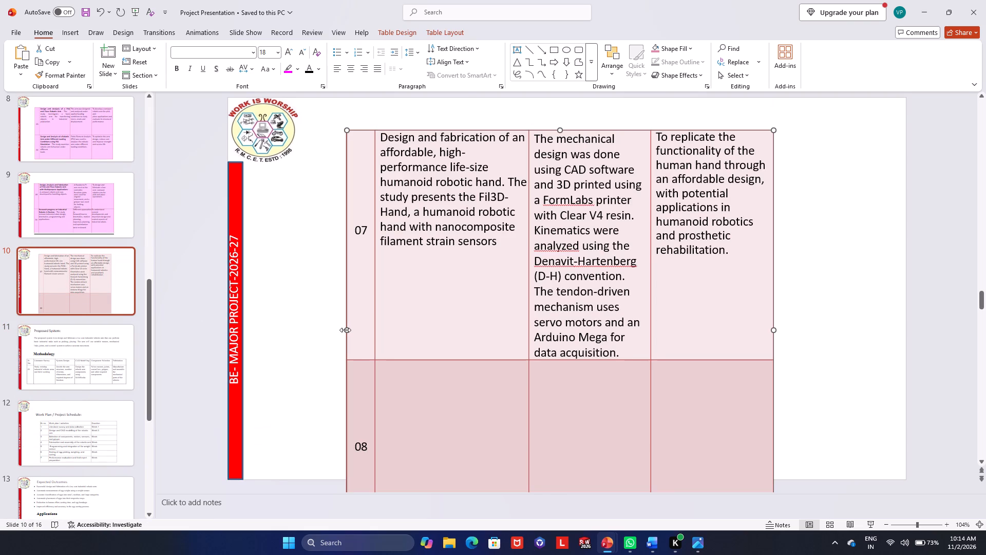
pyautogui.moveTo(345, 330); pyautogui.dragTo(317, 322)
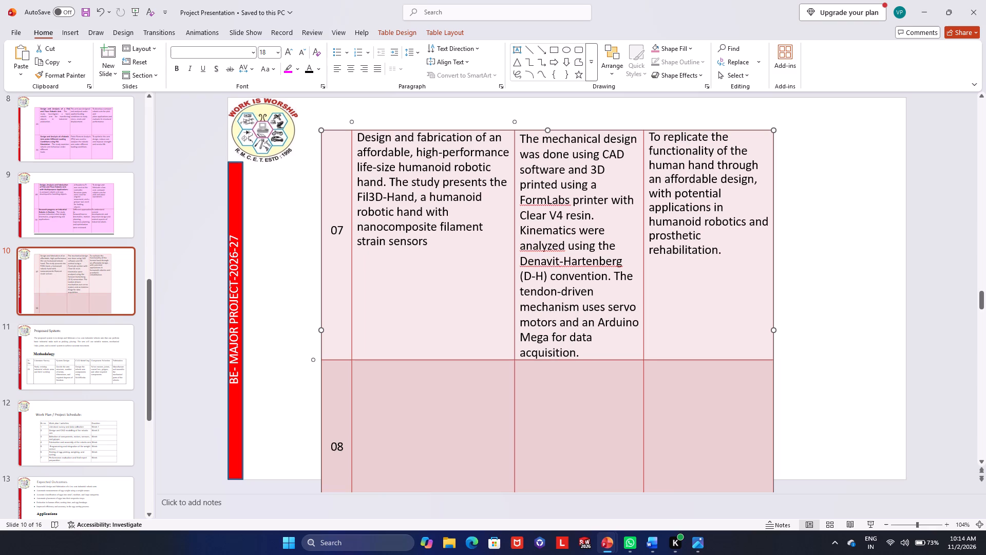
# Widen the table's methodology column on both sides so row 07's text wraps onto fewer lines and the row shrinks.
pyautogui.moveTo(585, 359); pyautogui.dragTo(585, 342)
pyautogui.click(596, 358)
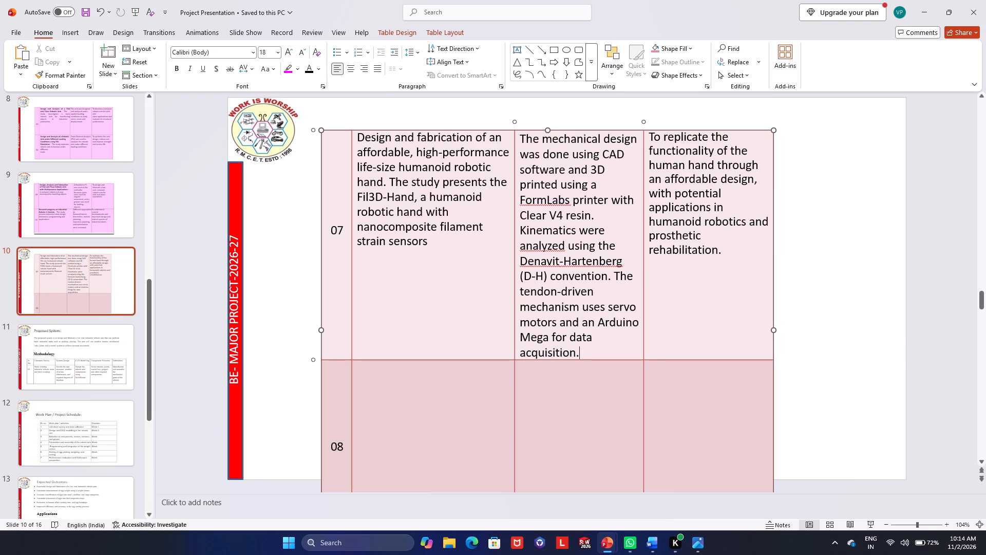
pyautogui.moveTo(642, 309); pyautogui.dragTo(662, 304)
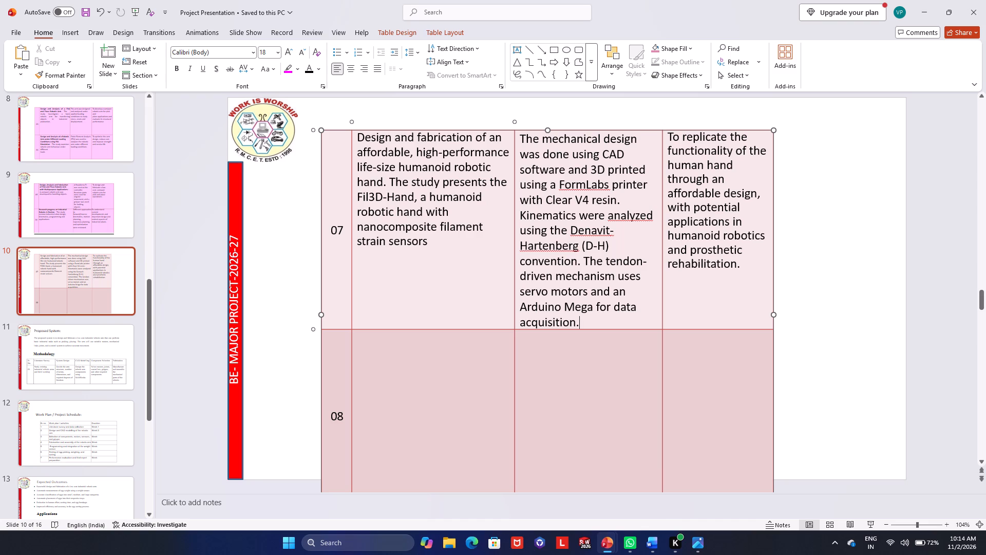
pyautogui.moveTo(514, 265); pyautogui.dragTo(507, 263)
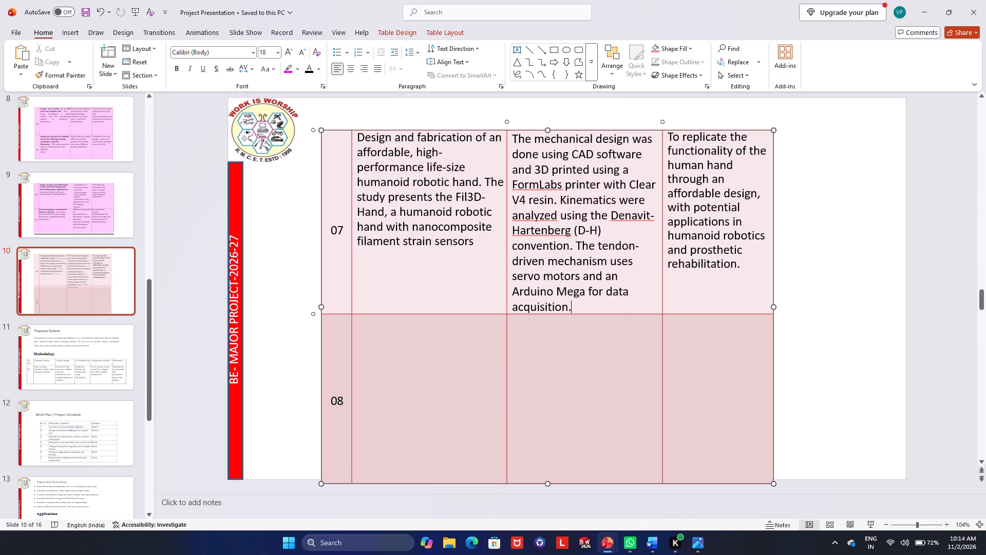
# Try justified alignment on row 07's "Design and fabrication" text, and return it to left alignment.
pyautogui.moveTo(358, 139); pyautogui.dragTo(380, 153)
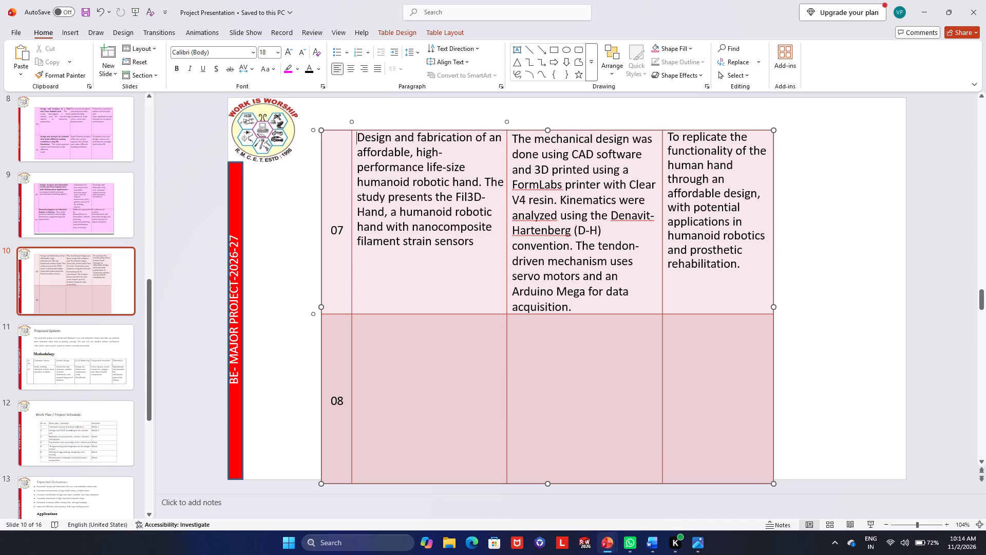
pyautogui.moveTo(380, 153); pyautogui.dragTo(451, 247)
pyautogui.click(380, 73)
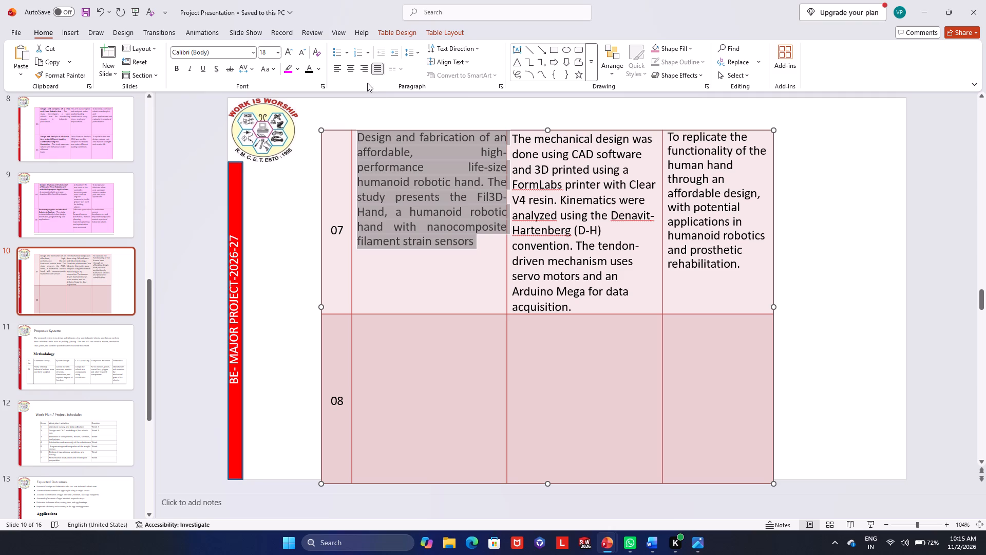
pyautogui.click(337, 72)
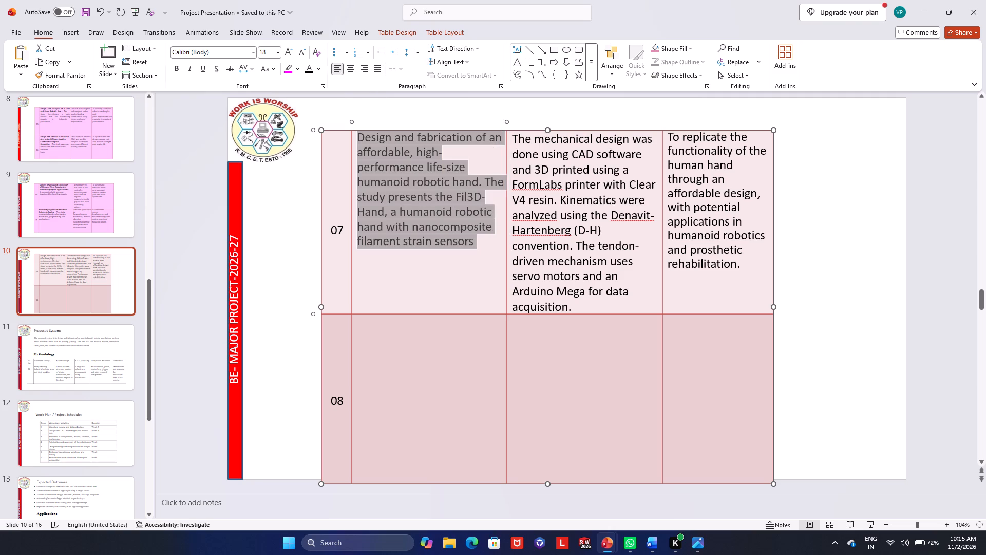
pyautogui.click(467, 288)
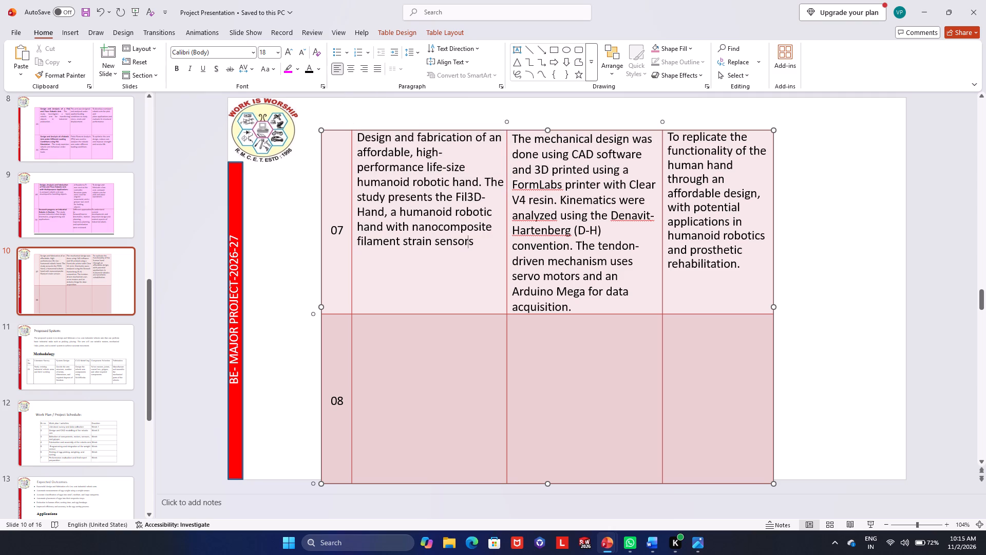
# Shorten the table from its bottom edge so row 08 ends a little above the slide's lower edge.
pyautogui.moveTo(547, 482); pyautogui.dragTo(543, 450)
# Place the text cursor in row 08's empty cell beneath the "Design and fabrication" text.
pyautogui.click(386, 379)
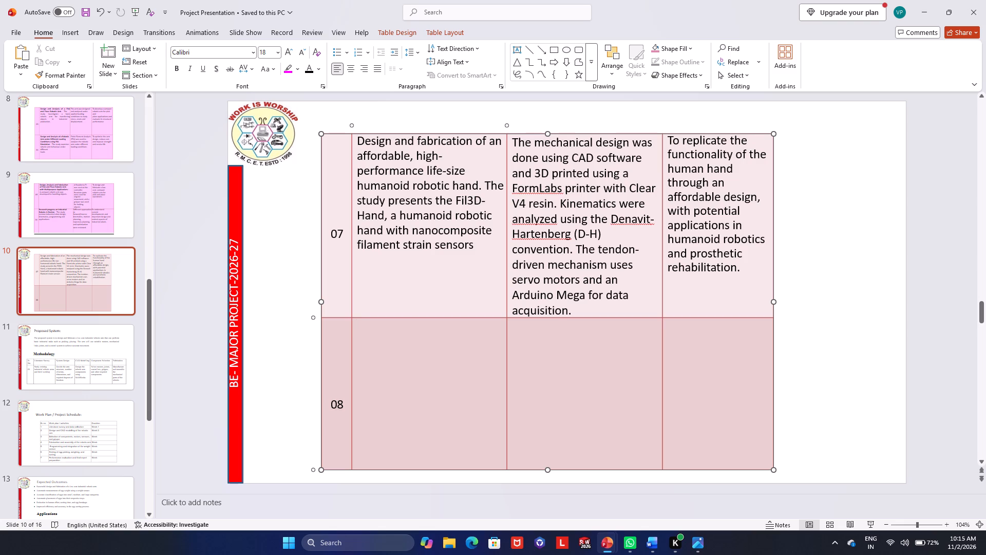
pyautogui.press('Tab')
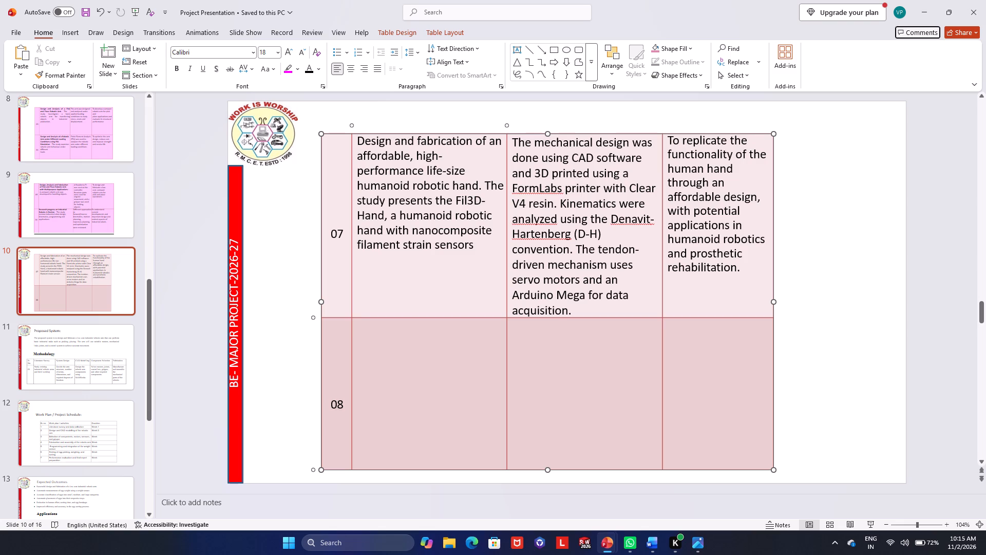
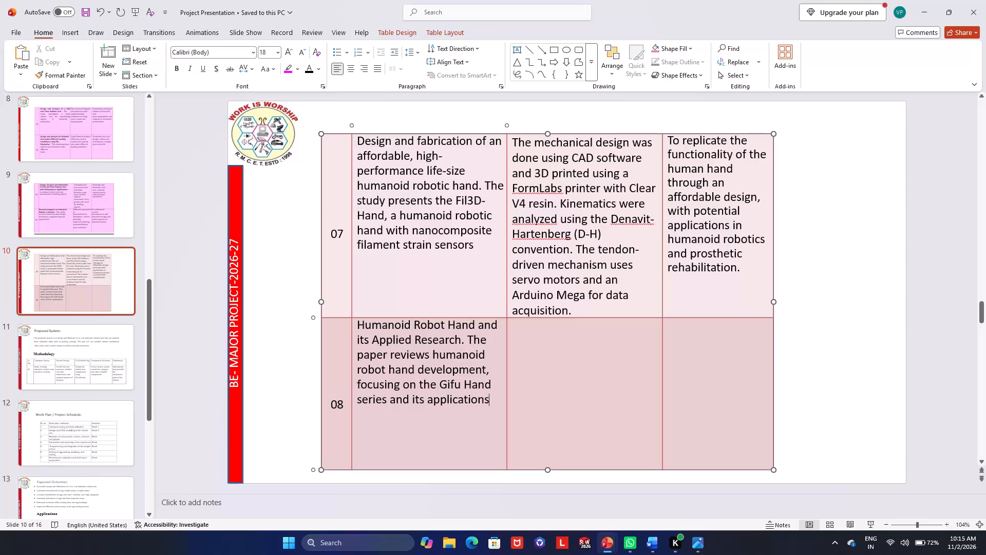
# Place the text cursor in row 08's empty methodology cell, next to the "Humanoid Robot Hand and its Applied Research" text.
pyautogui.click(514, 427)
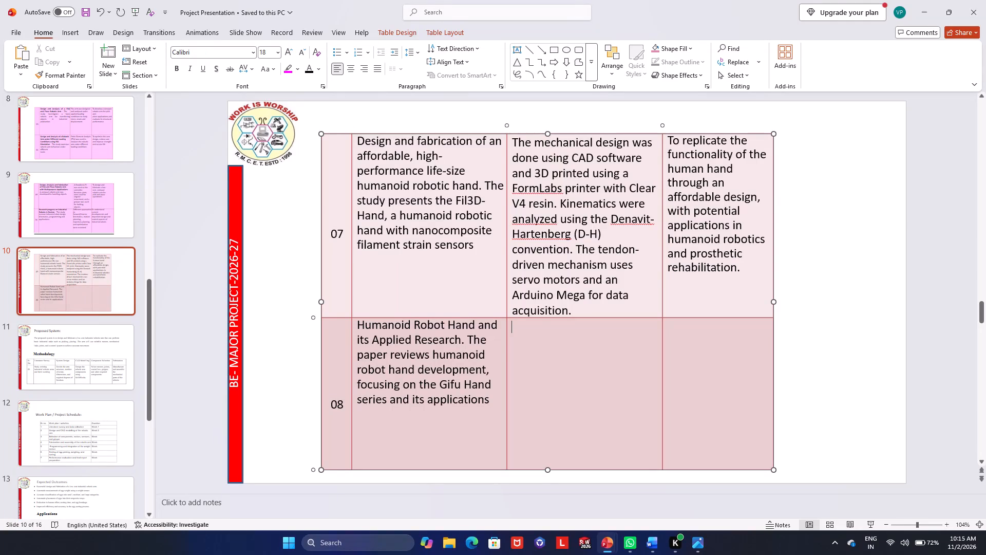
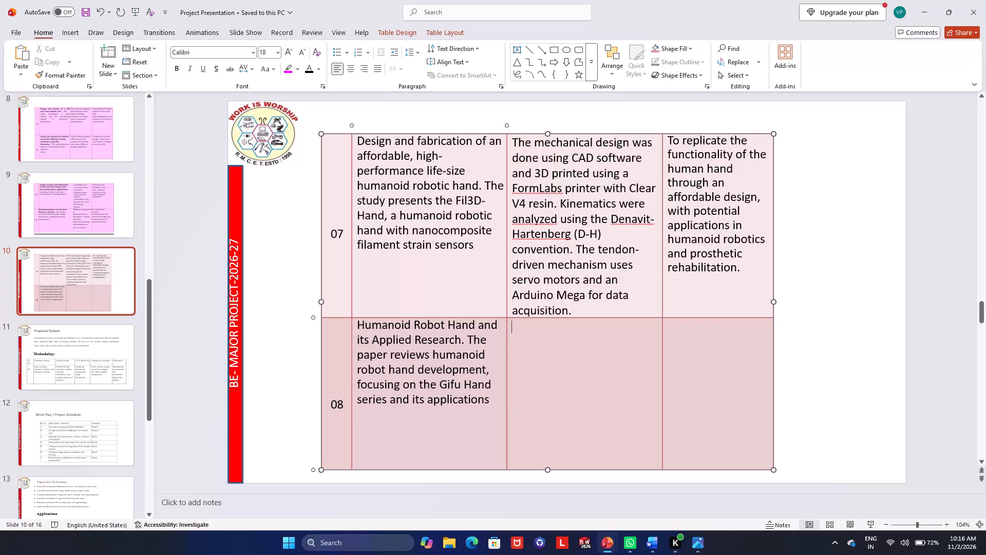
# Paste the copied methodology text starting "The systems utilize built-in servomotors" into row 08's empty cell beneath "The mechanical design" text.
pyautogui.click(520, 356)
pyautogui.hotkey('ctrl', 'v')
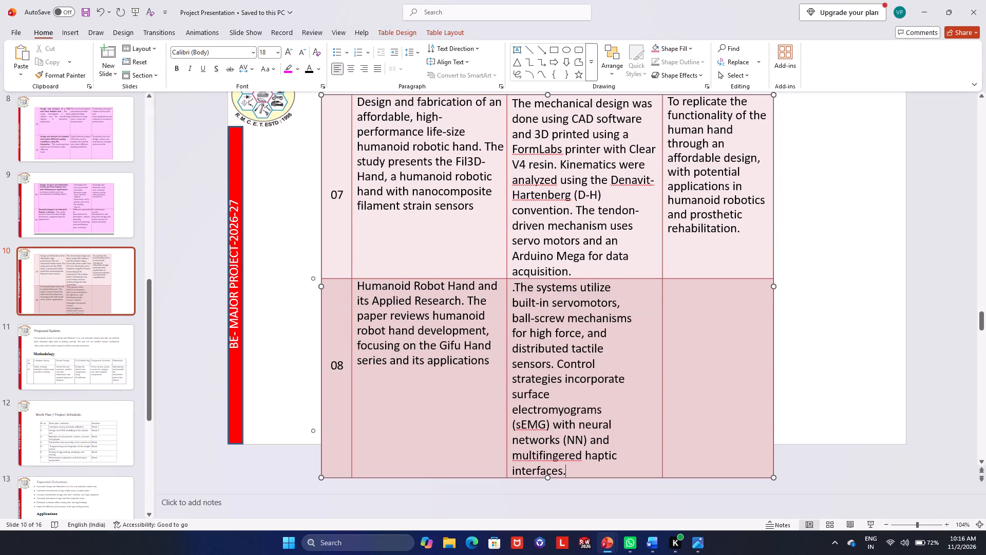
# Place the text cursor in row 08's empty last cell, beneath the "To replicate the functionality" text.
pyautogui.click(704, 377)
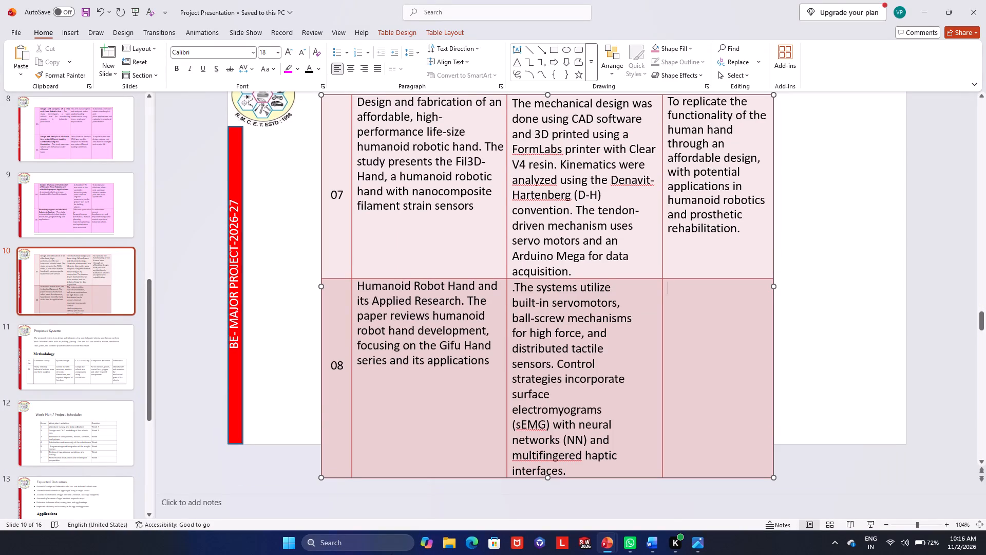
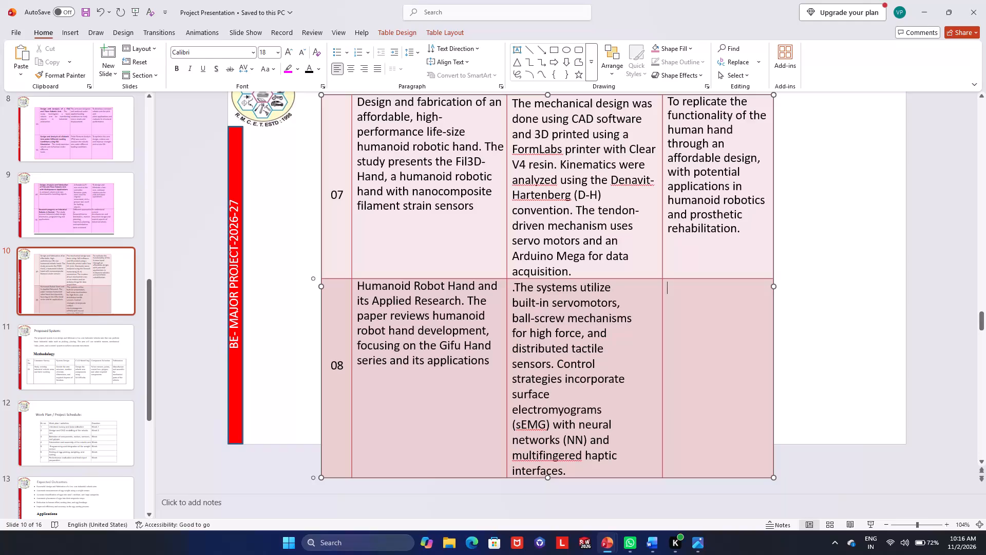
# Paste the copied text beginning "replace human hands in dexterous manipulation" into row 08's empty last-column cell.
pyautogui.hotkey('ctrl', 'v')
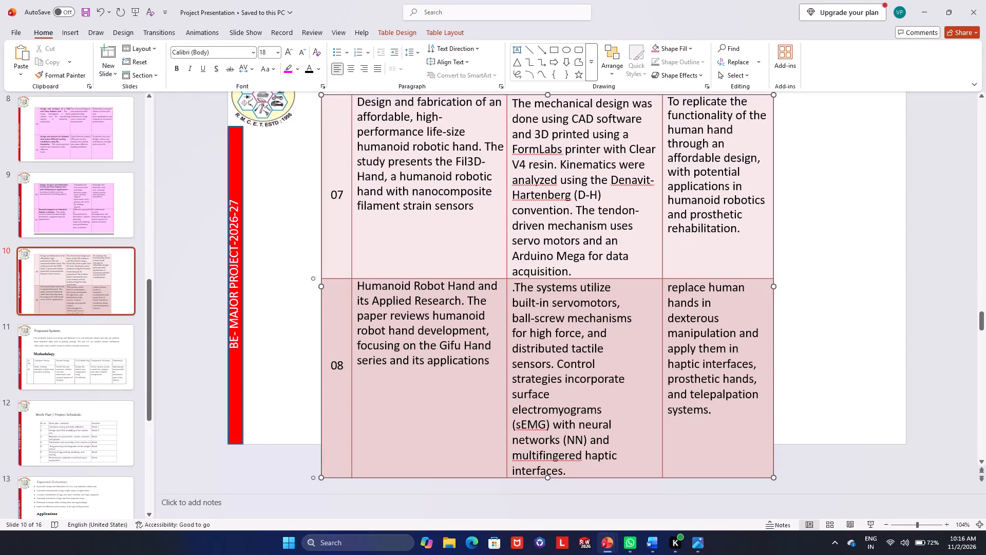
# Widen the whole table slightly by extending its left edge outward toward the red project banner.
pyautogui.moveTo(313, 287); pyautogui.dragTo(306, 285)
pyautogui.click(323, 281)
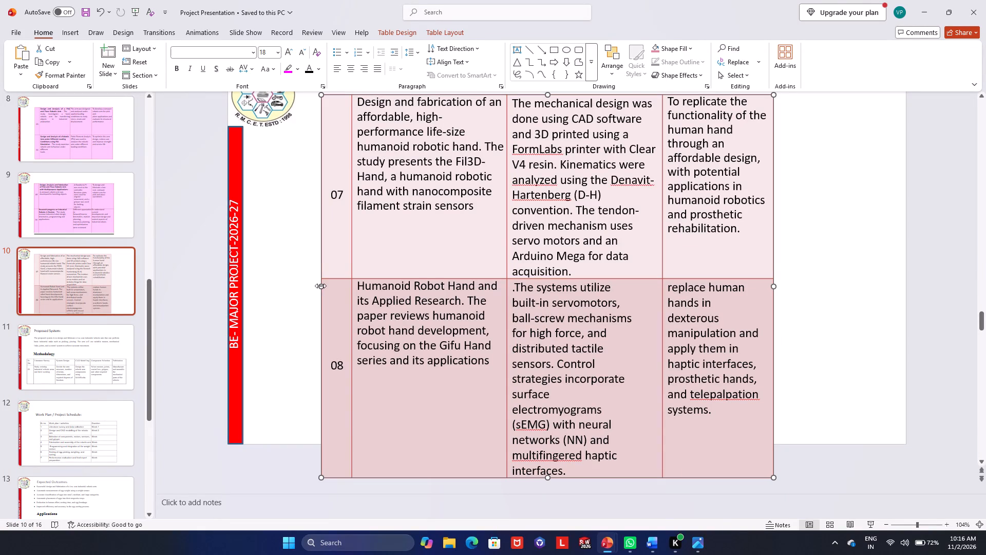
pyautogui.moveTo(320, 286); pyautogui.dragTo(306, 286)
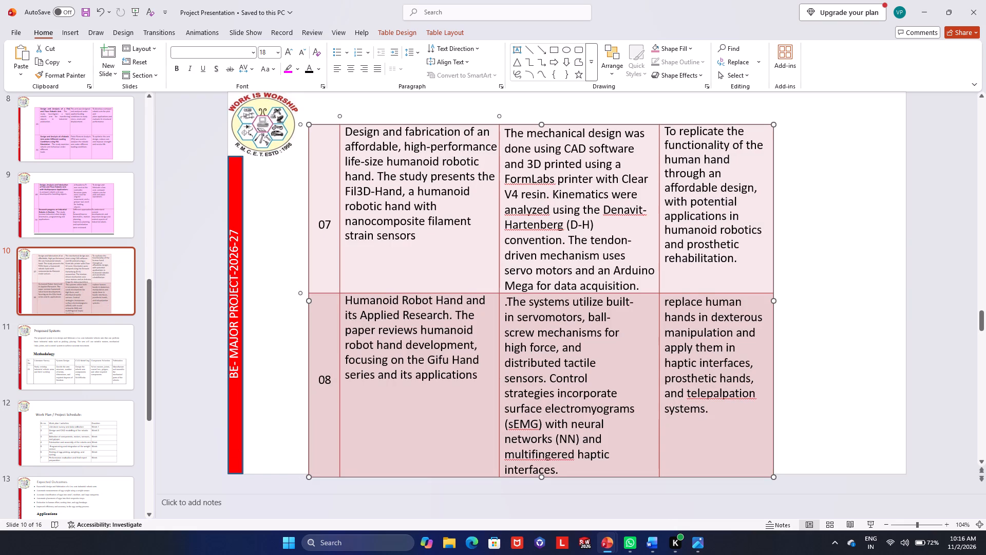
# Move the table on slide 10 up slightly so it clears the slide's lower edge.
pyautogui.scroll(1, 440, 146)
pyautogui.moveTo(466, 131); pyautogui.dragTo(465, 116)
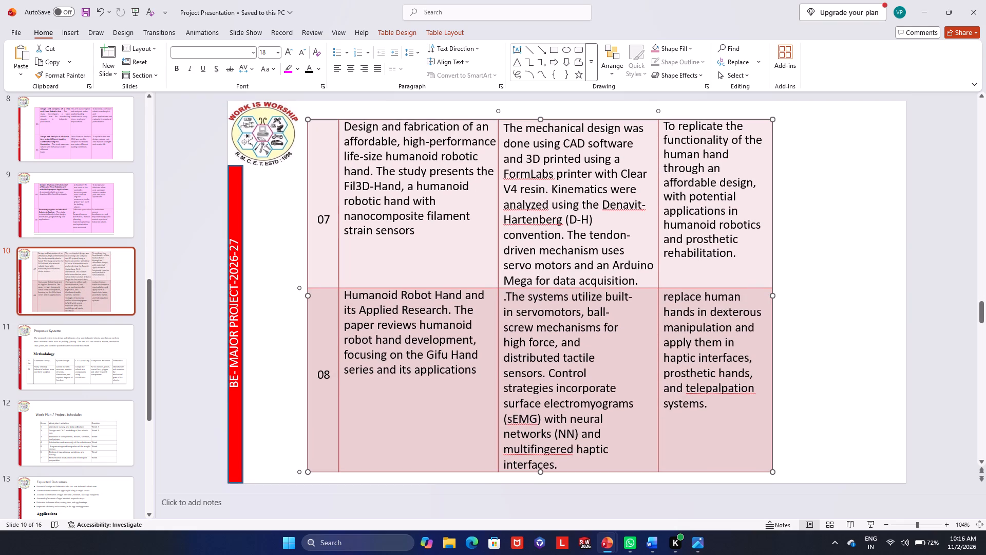
# Widen the table's methodology column by narrowing the study title column beside it, so the methodology text takes fewer lines.
pyautogui.click(497, 348)
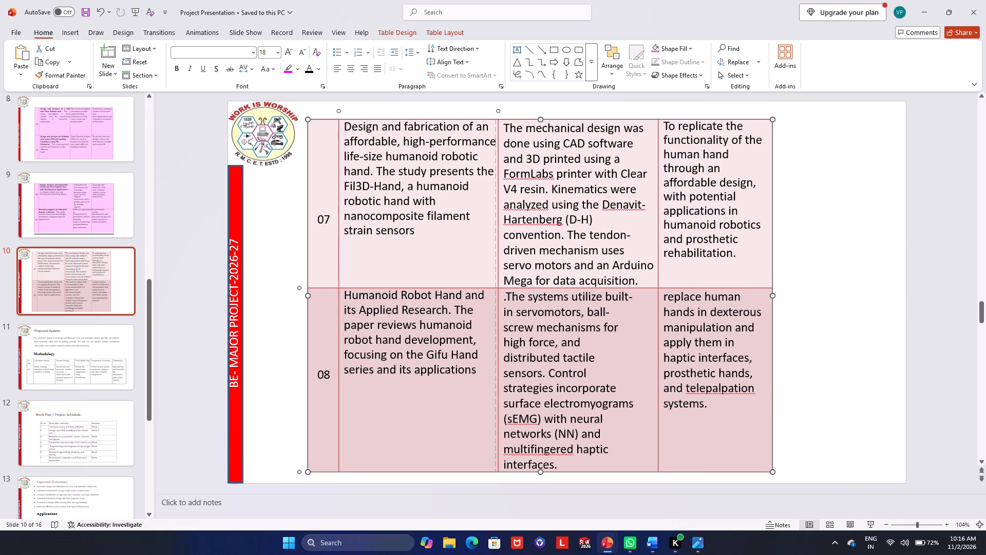
pyautogui.click(495, 343)
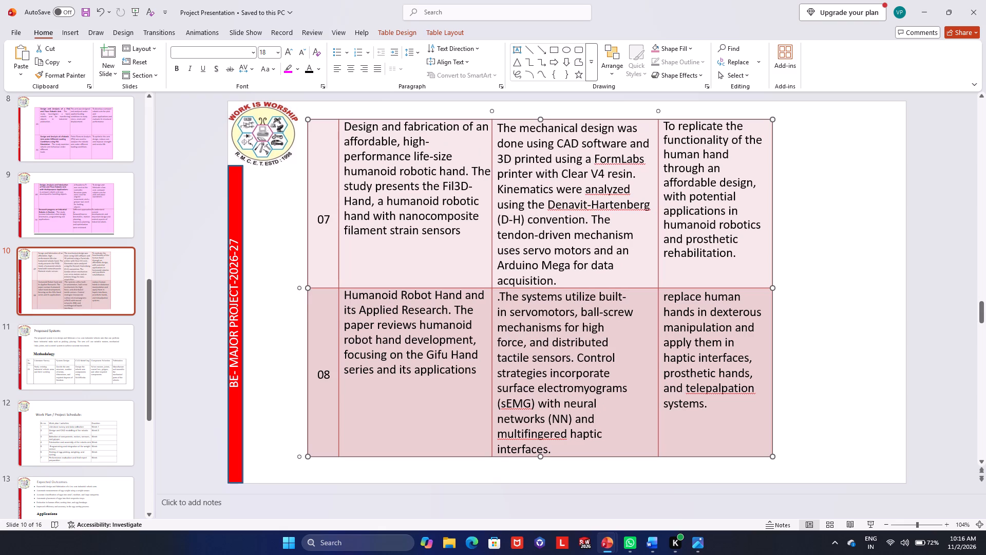
pyautogui.moveTo(491, 348); pyautogui.dragTo(486, 349)
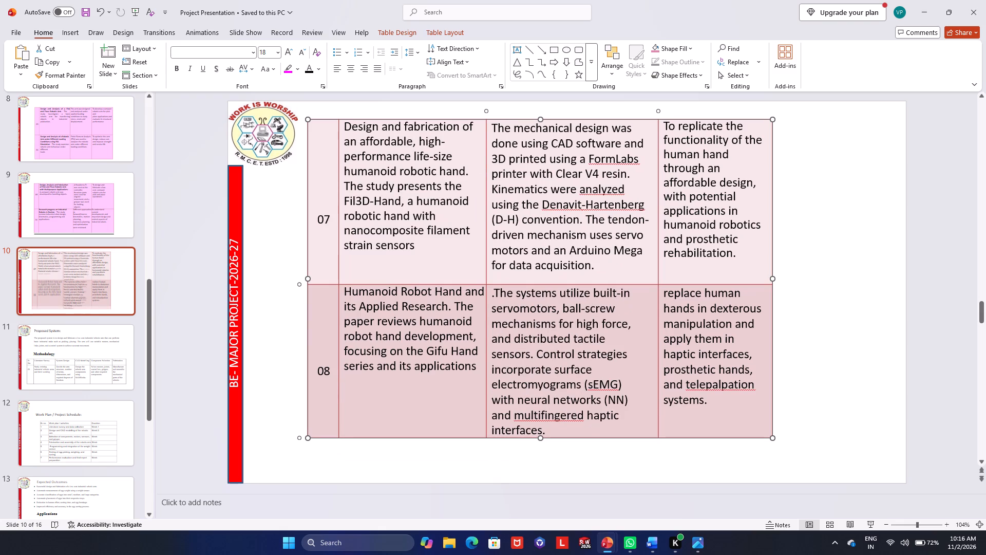
pyautogui.click(552, 454)
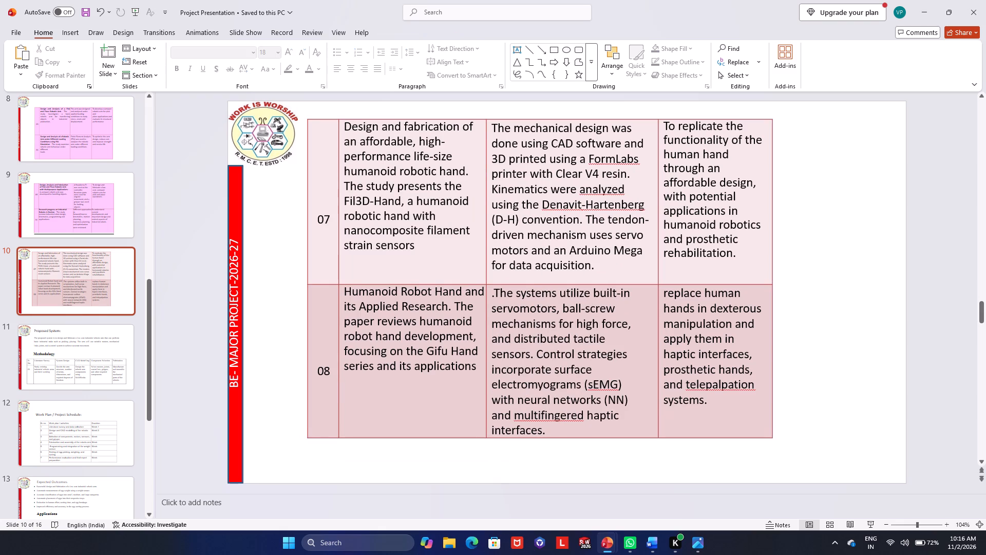
# Change "sEMG" to "SEMG" in row 08's methodology cell.
pyautogui.click(591, 385)
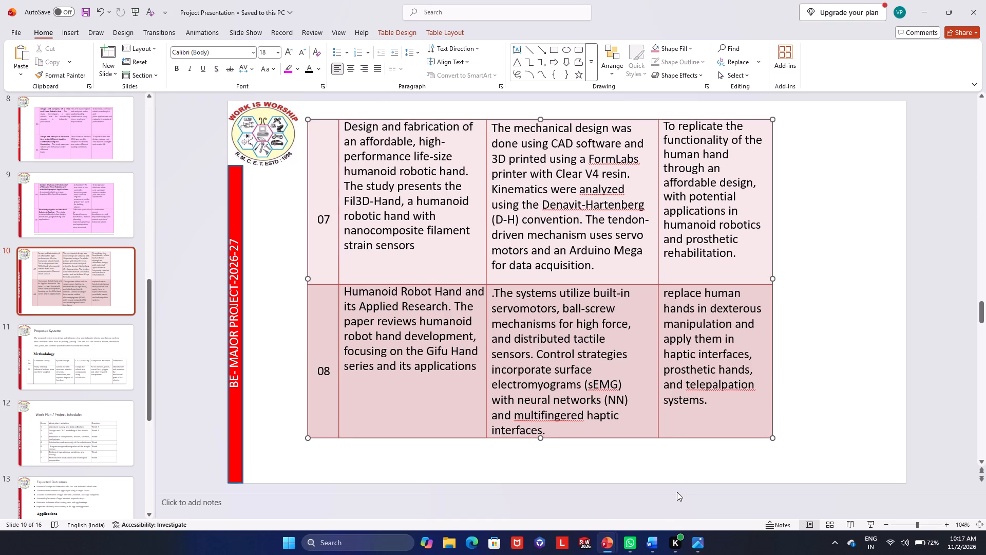
pyautogui.press('BackSpace')
pyautogui.hotkey('shift', 's')
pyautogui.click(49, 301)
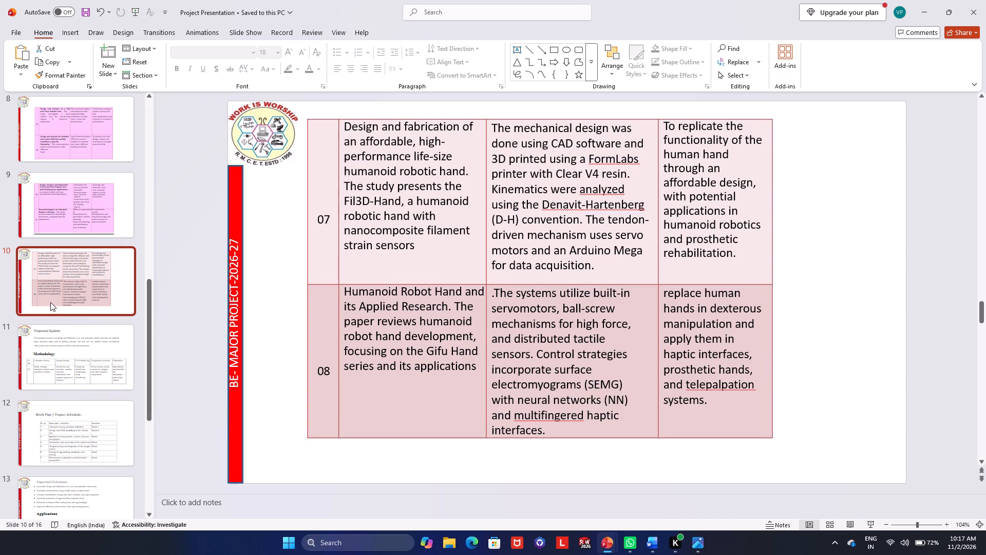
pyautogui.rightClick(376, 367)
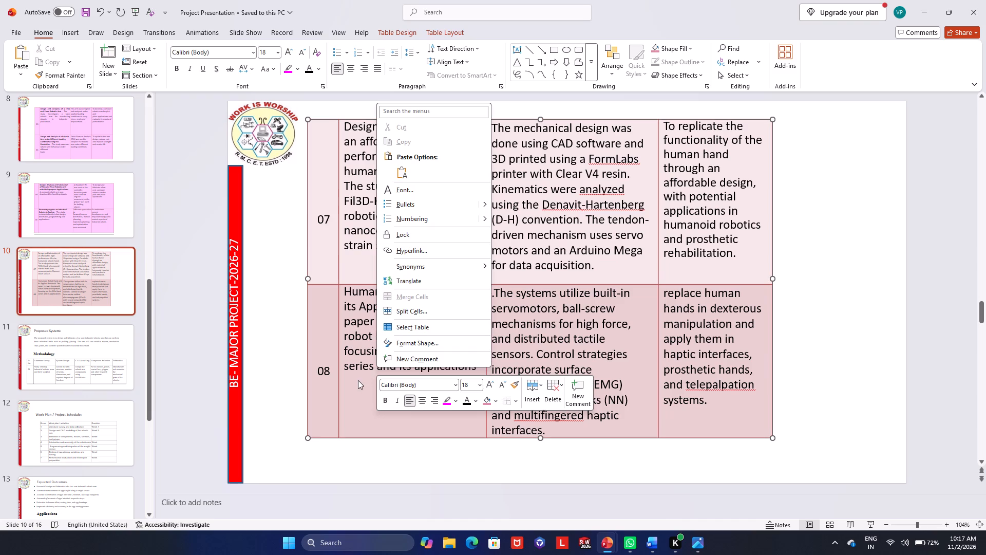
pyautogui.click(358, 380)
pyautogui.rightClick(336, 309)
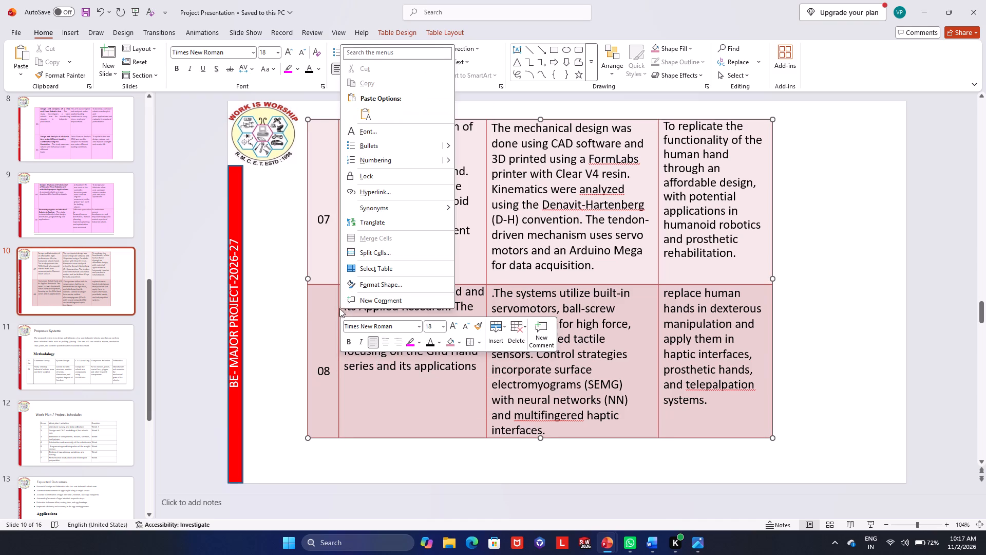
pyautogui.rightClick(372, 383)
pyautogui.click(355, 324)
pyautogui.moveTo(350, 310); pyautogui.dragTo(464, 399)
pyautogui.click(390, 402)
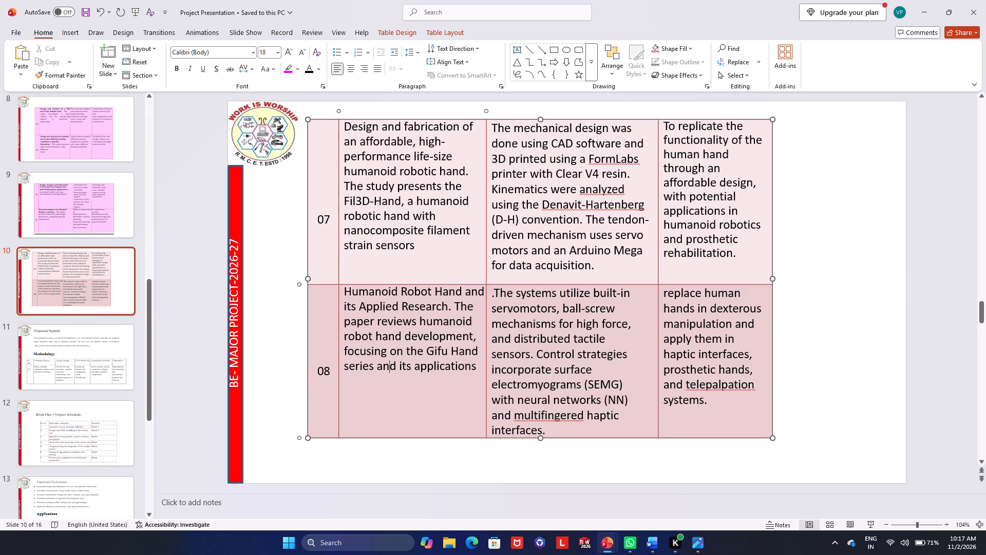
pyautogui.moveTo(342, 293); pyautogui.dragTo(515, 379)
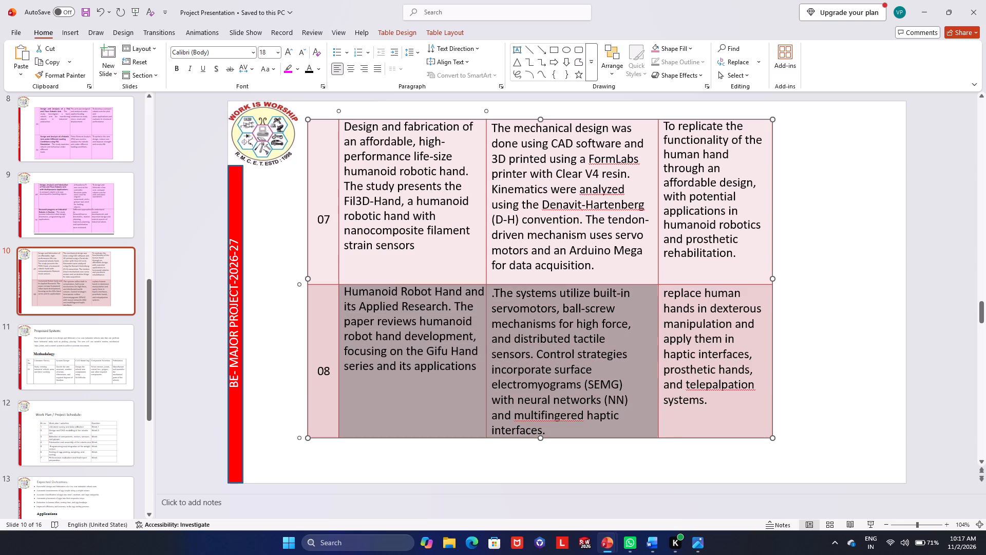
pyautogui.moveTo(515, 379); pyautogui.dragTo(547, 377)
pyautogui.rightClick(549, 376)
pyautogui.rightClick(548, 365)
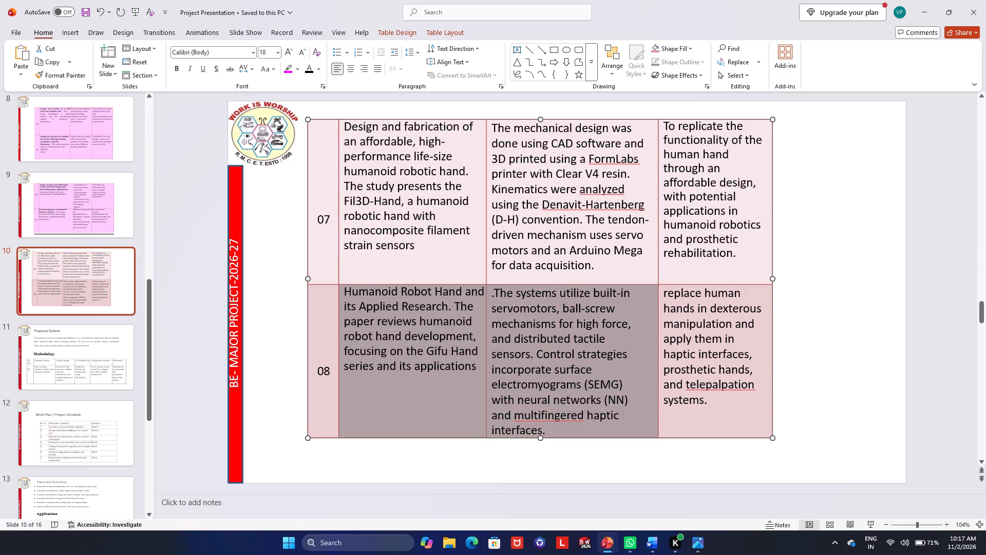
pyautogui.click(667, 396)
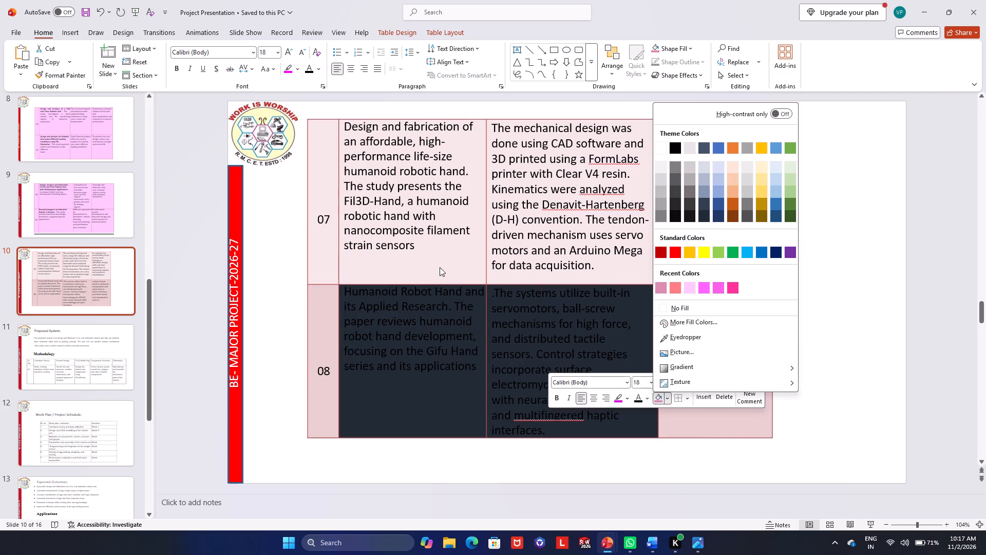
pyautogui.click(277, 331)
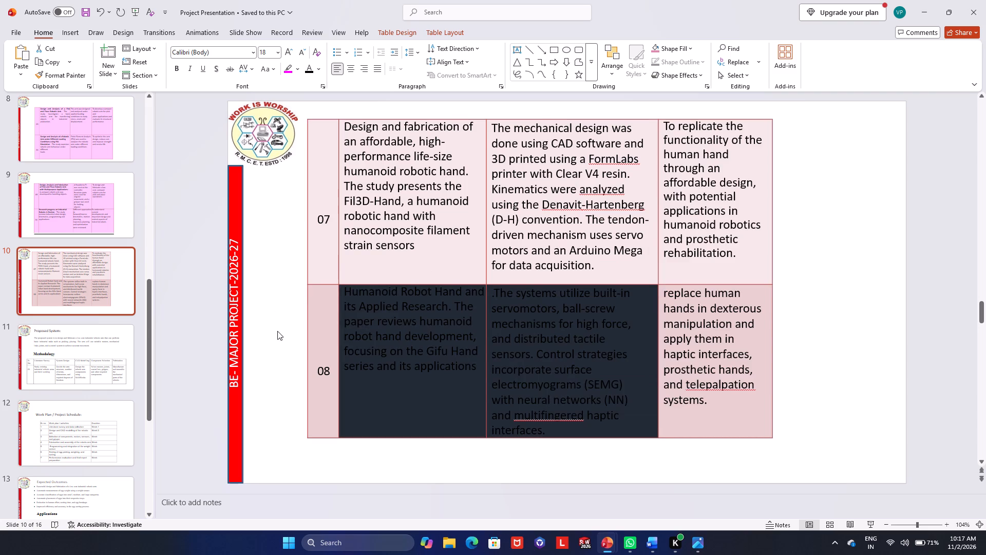
# On slide 9, select all table cells of rows 05 and 06 and open the extended fill colour choices.
pyautogui.click(68, 212)
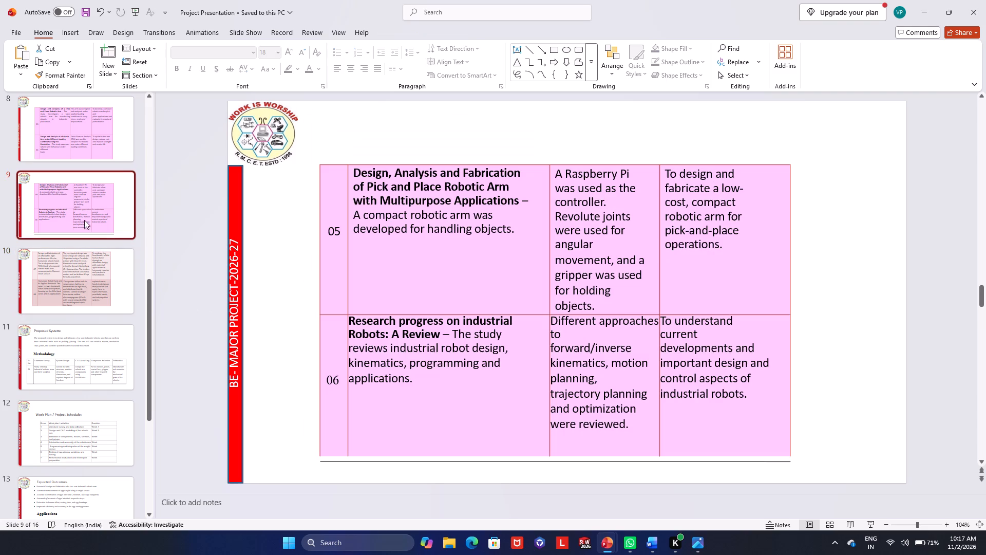
pyautogui.click(337, 183)
pyautogui.click(335, 178)
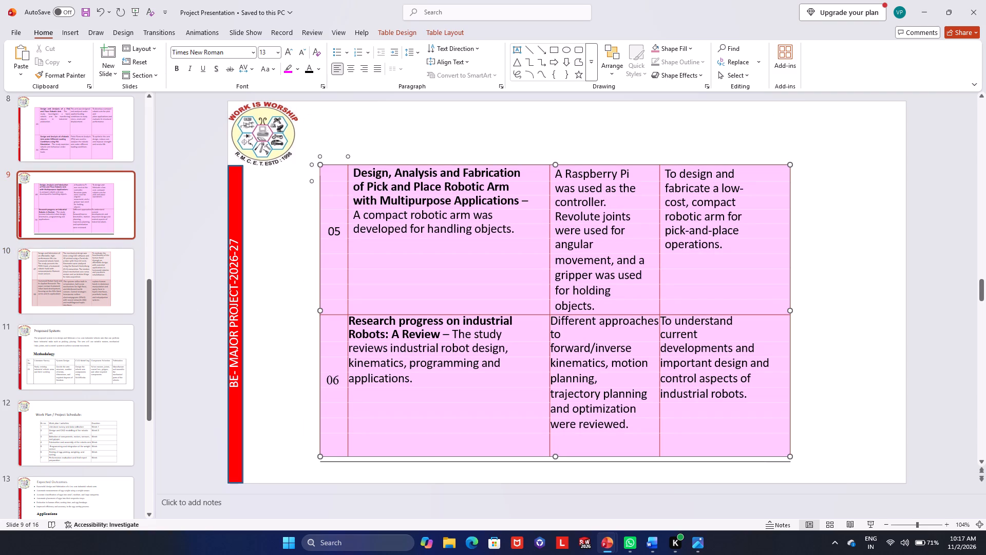
pyautogui.moveTo(335, 178); pyautogui.dragTo(737, 413)
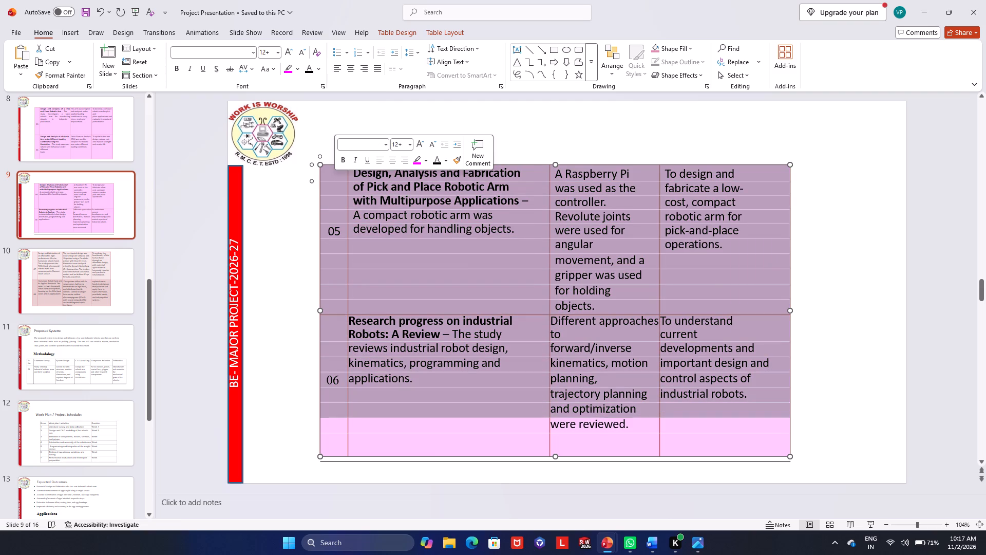
pyautogui.moveTo(737, 413); pyautogui.dragTo(752, 441)
pyautogui.rightClick(699, 332)
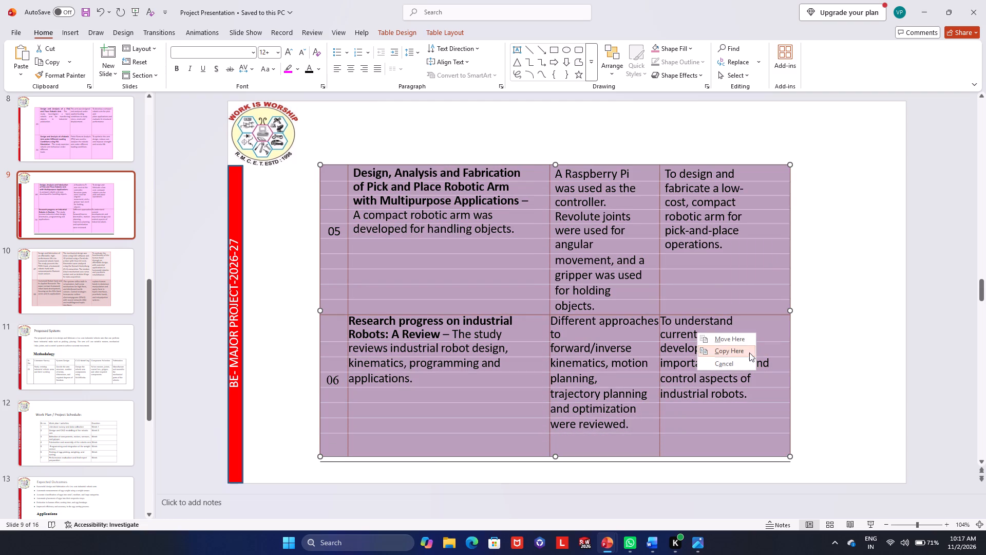
pyautogui.rightClick(638, 287)
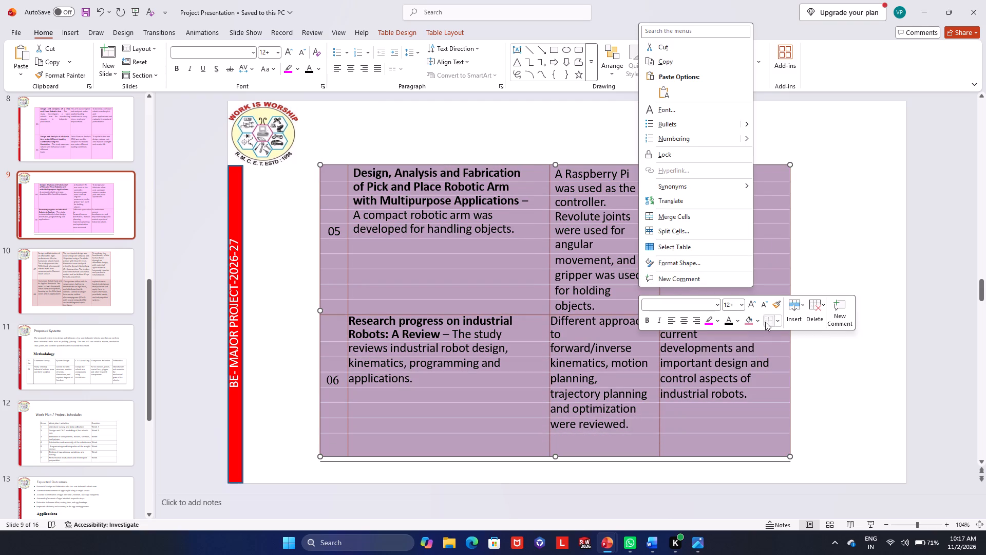
pyautogui.click(754, 324)
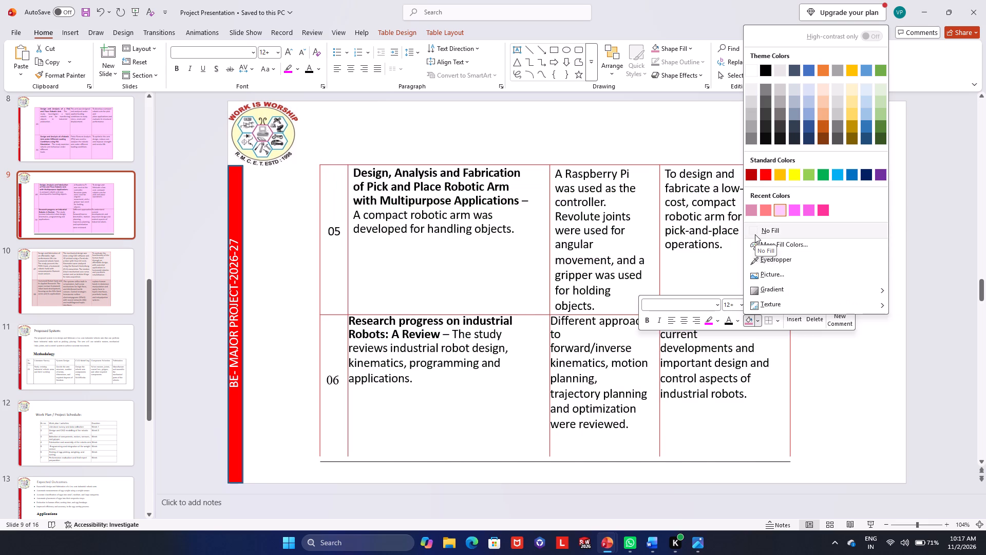
pyautogui.click(757, 242)
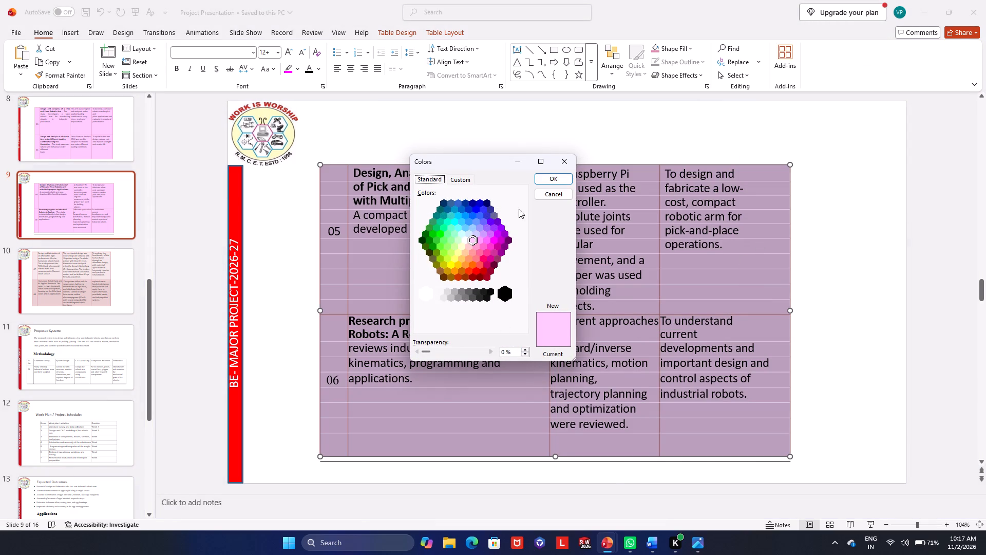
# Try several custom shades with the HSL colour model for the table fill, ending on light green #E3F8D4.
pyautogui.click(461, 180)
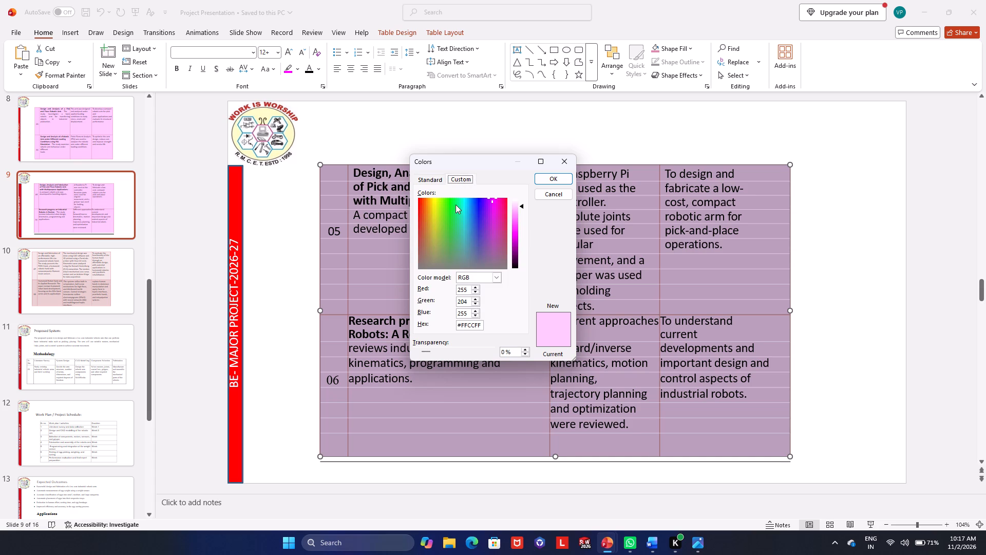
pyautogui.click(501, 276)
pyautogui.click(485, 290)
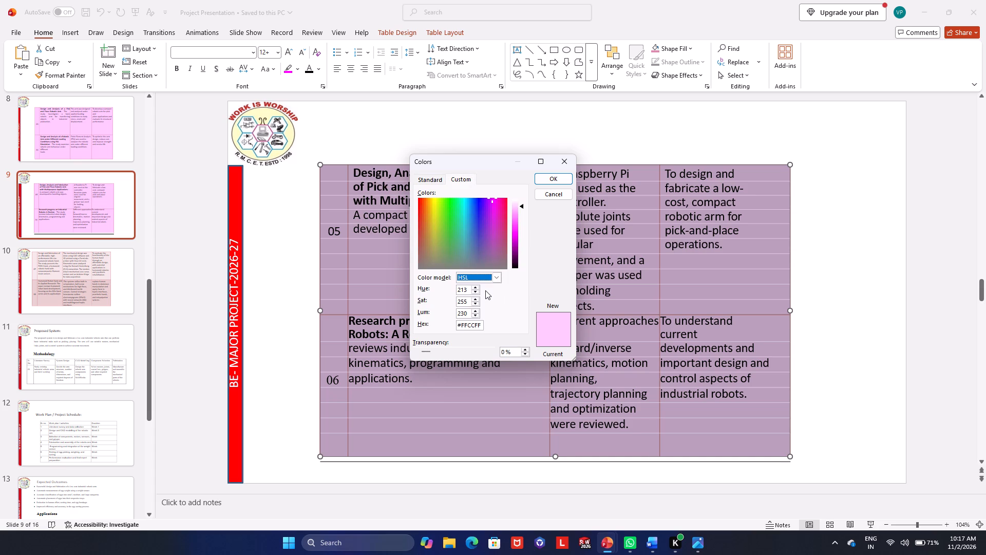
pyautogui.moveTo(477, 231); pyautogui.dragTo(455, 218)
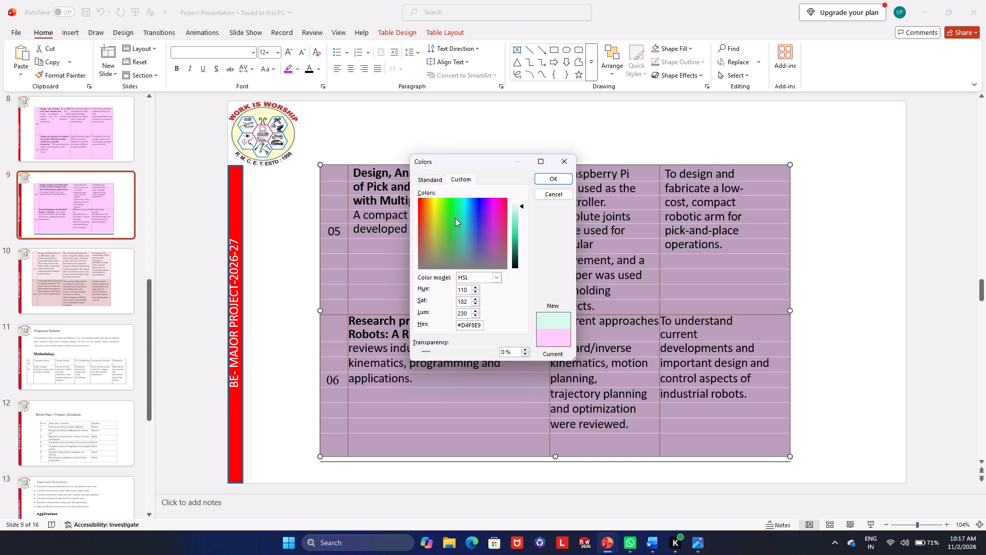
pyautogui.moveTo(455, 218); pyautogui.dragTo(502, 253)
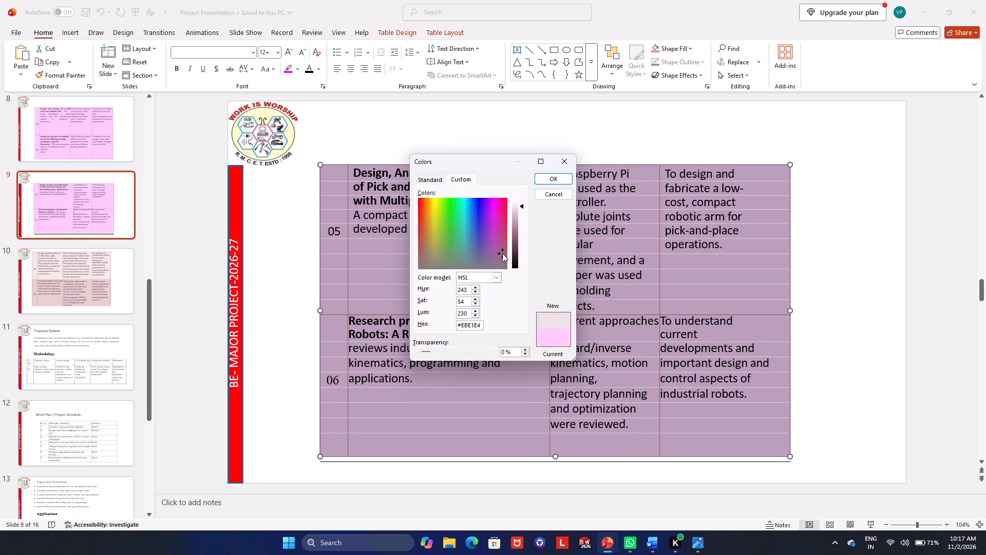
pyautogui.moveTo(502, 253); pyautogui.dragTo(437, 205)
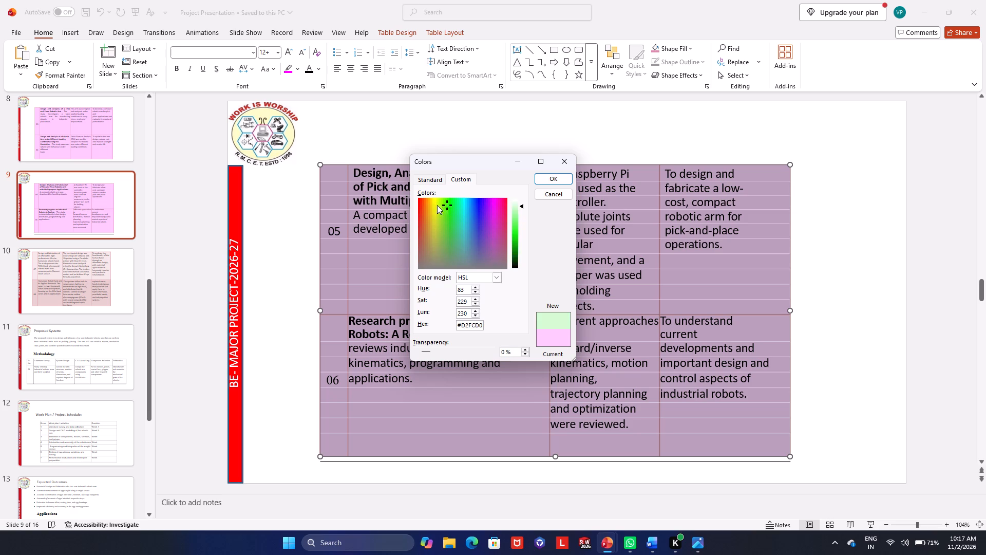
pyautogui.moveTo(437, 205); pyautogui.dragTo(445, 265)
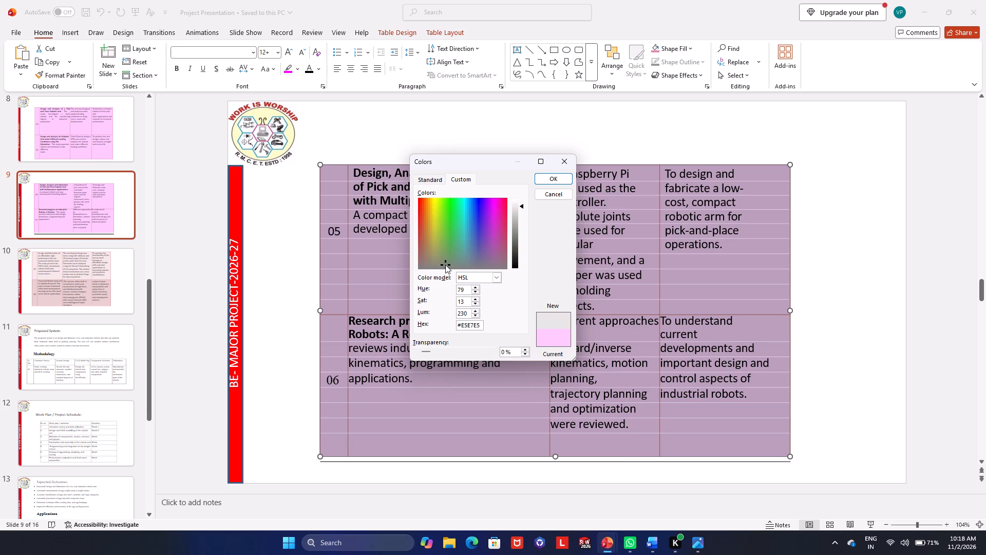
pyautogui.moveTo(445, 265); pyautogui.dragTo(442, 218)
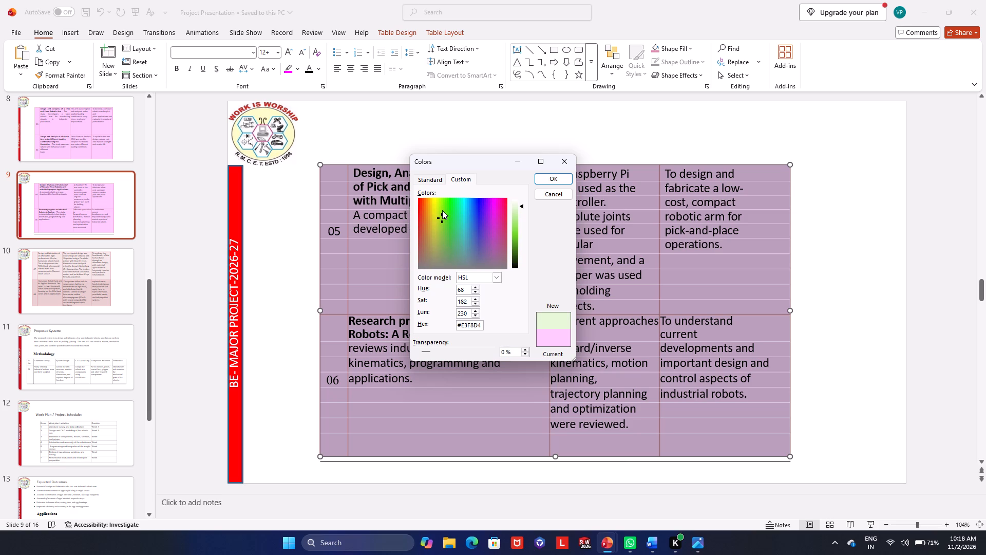
# Fill the table's rows 05 and 06 on slide 9 with light orange from the standard colours.
pyautogui.click(431, 174)
pyautogui.click(432, 183)
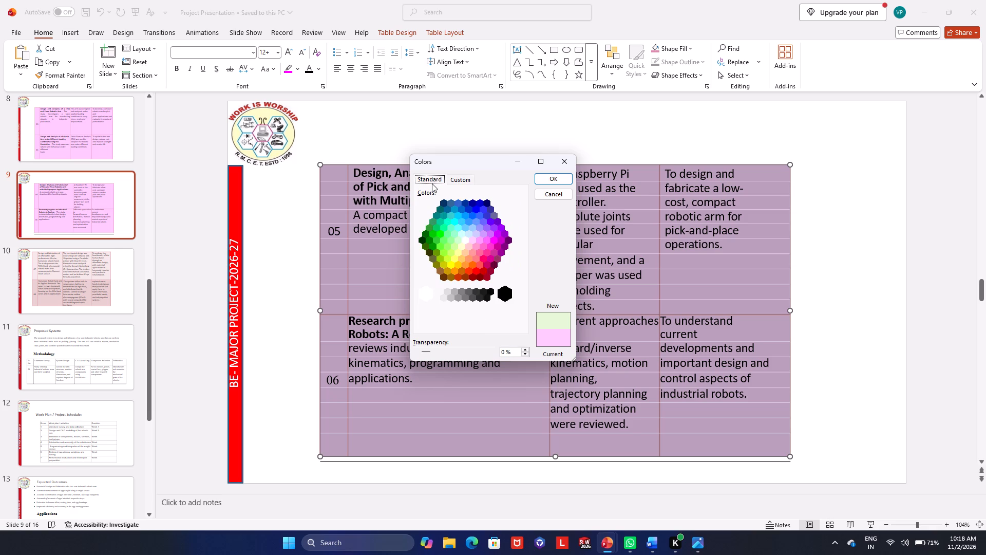
pyautogui.moveTo(463, 235); pyautogui.dragTo(464, 245)
pyautogui.moveTo(464, 245); pyautogui.dragTo(471, 239)
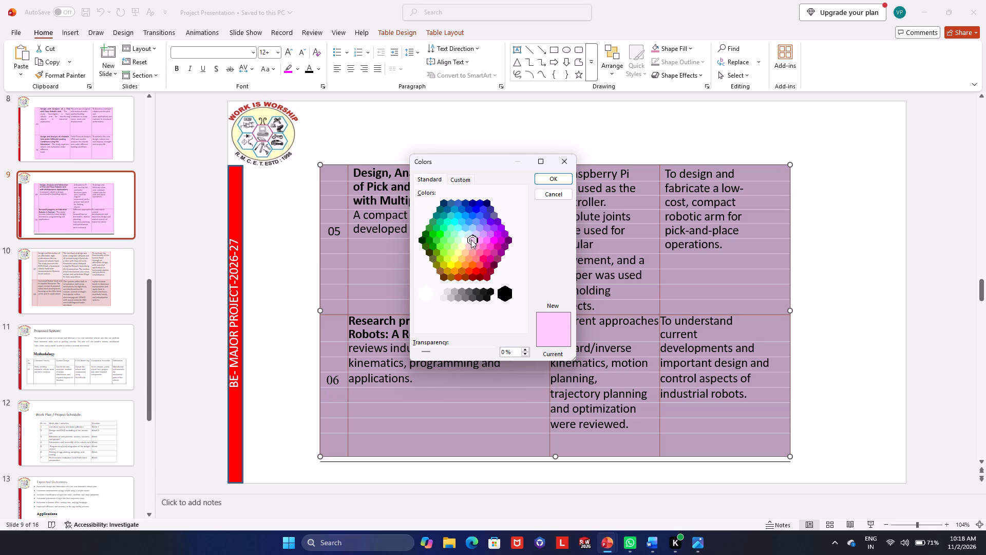
pyautogui.moveTo(471, 239); pyautogui.dragTo(465, 252)
pyautogui.click(465, 252)
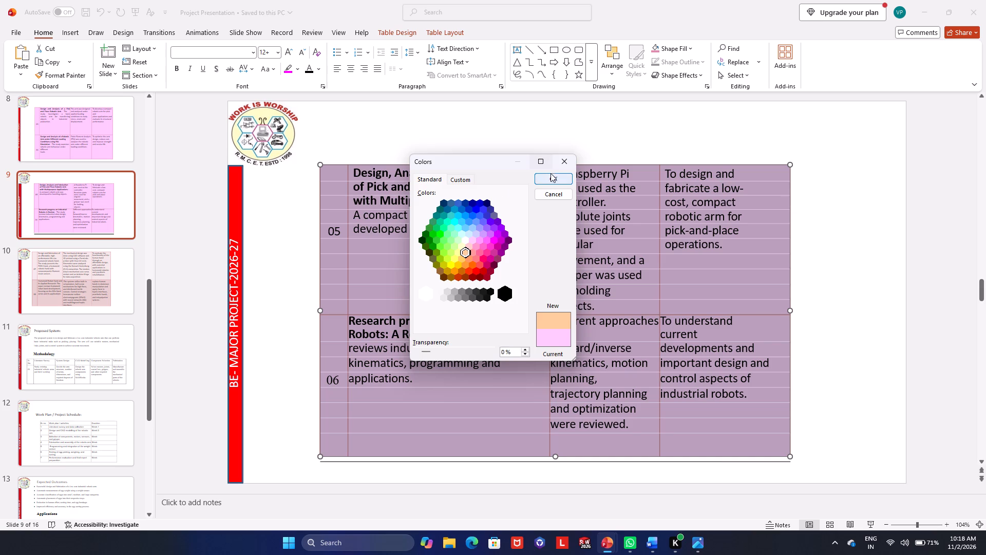
pyautogui.click(551, 175)
pyautogui.click(530, 142)
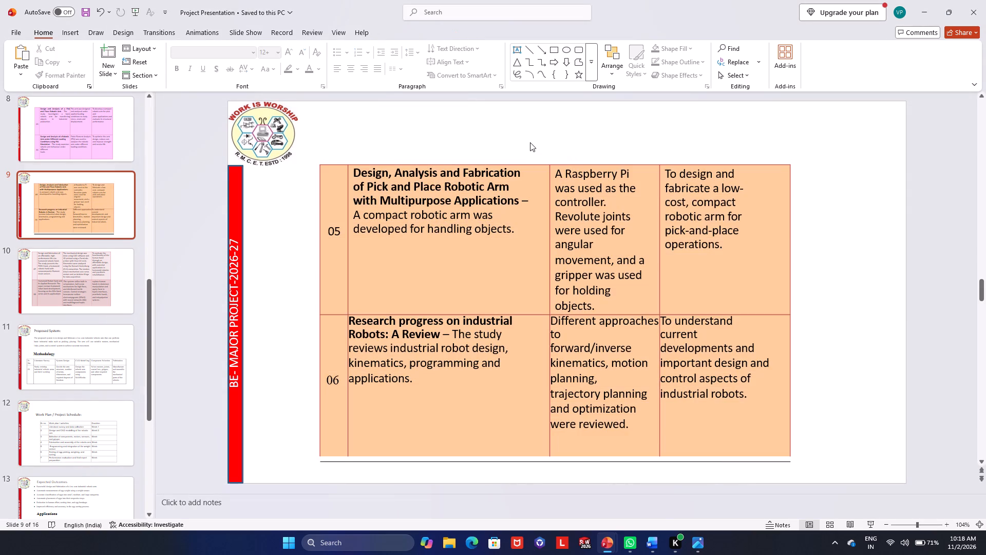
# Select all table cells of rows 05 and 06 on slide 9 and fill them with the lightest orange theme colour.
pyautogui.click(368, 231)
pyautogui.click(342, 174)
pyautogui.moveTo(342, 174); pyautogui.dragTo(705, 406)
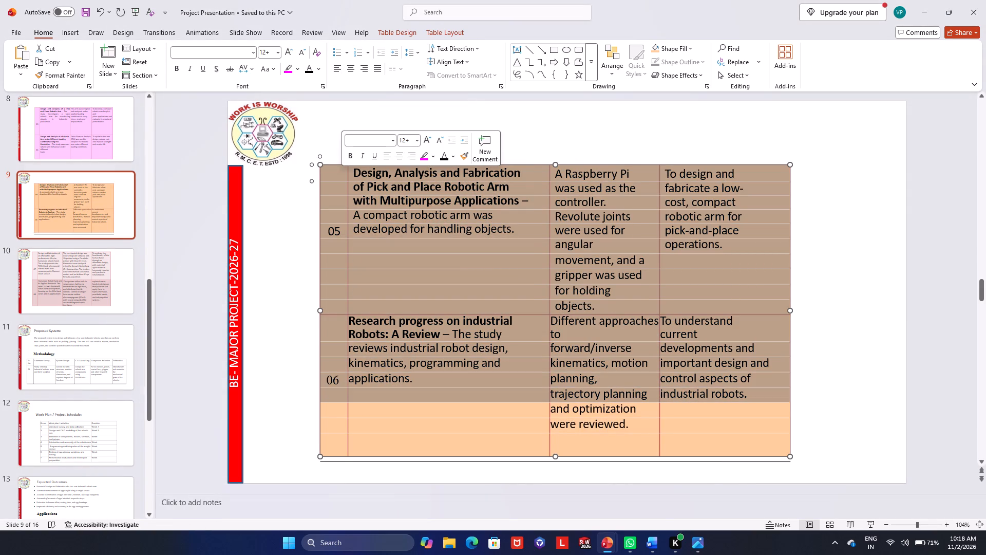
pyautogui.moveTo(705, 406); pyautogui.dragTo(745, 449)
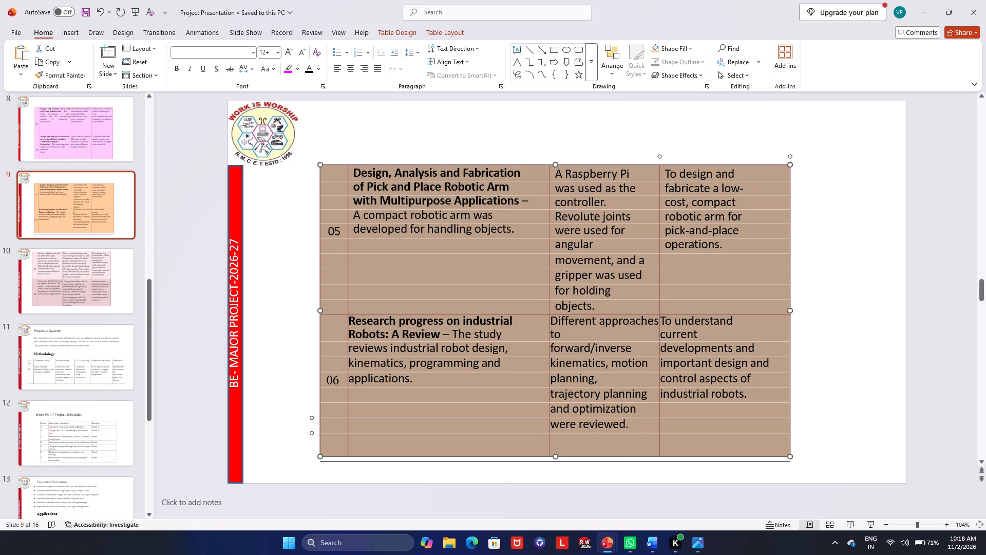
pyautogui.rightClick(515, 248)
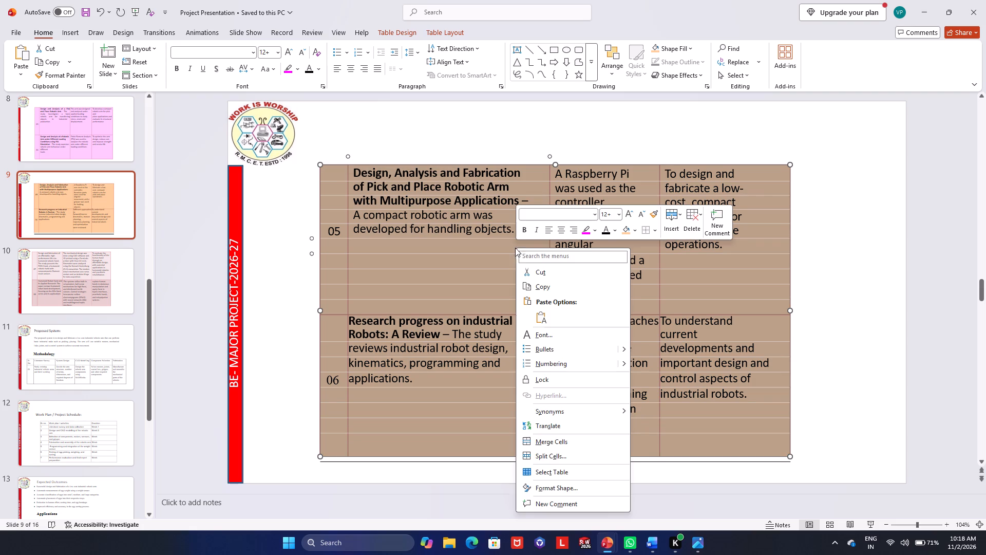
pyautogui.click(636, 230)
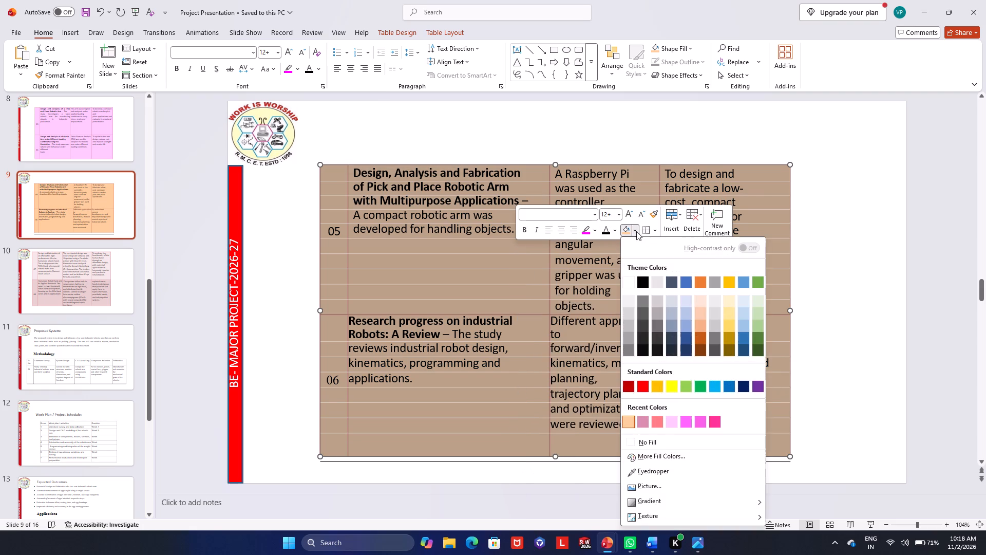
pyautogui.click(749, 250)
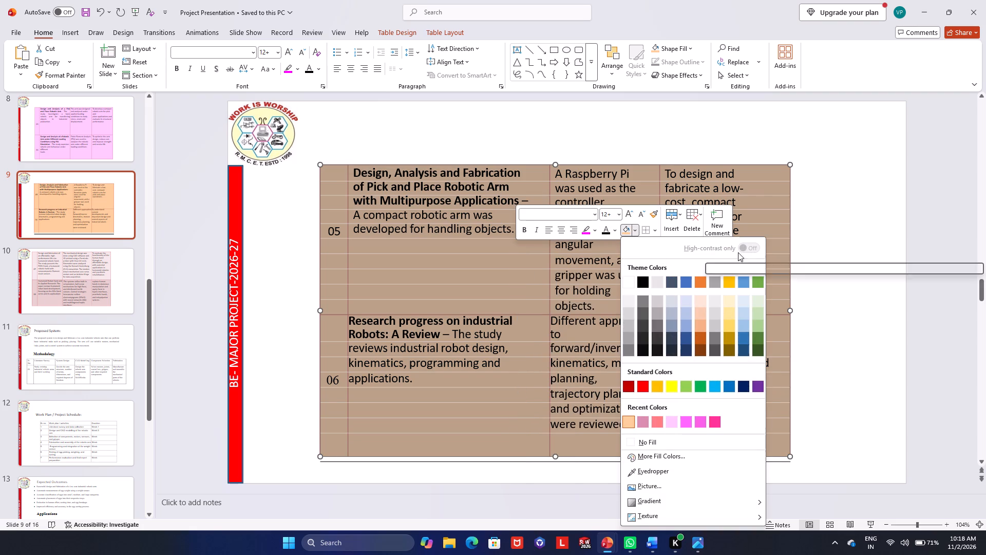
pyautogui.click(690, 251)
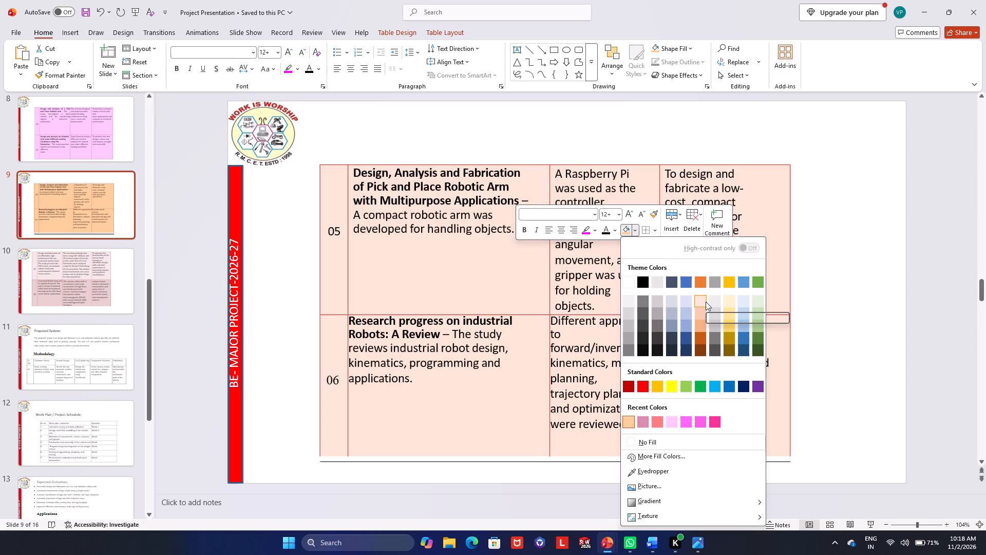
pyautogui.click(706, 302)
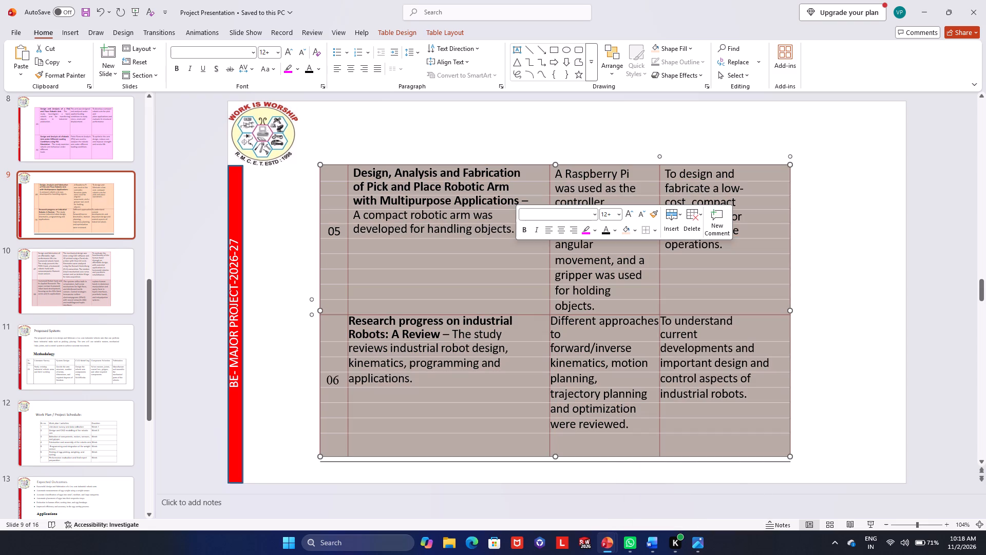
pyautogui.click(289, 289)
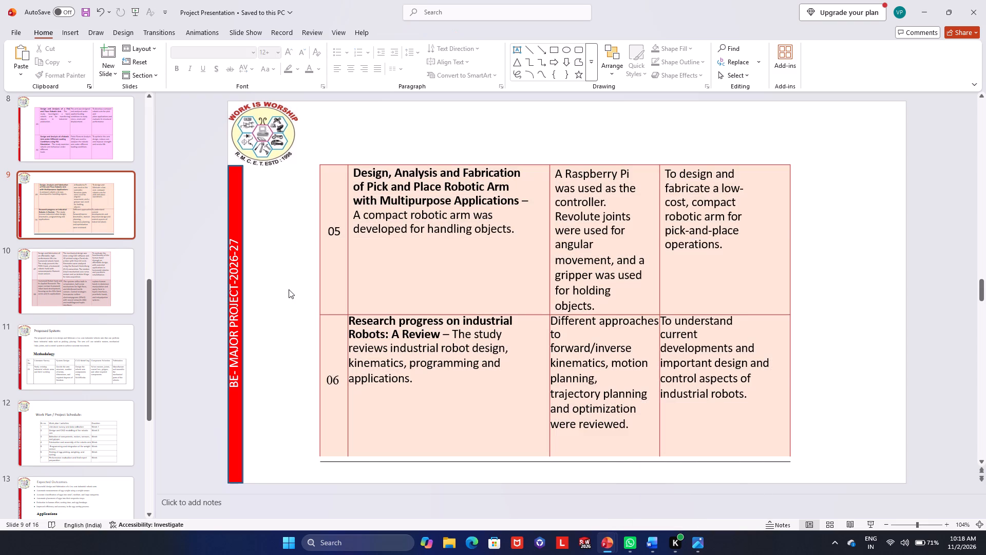
# Compare the table fill colours on slides 9 and 10.
pyautogui.click(93, 300)
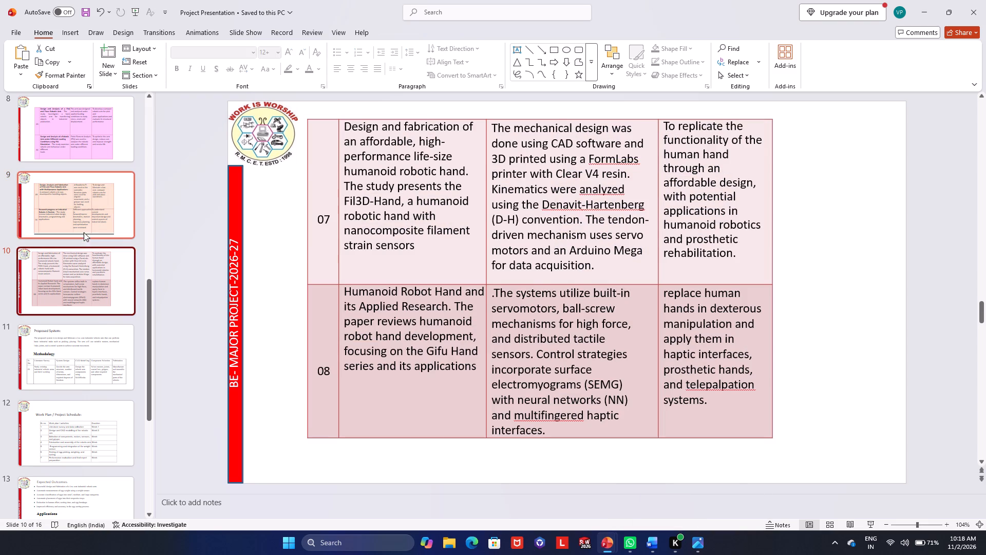
pyautogui.click(91, 225)
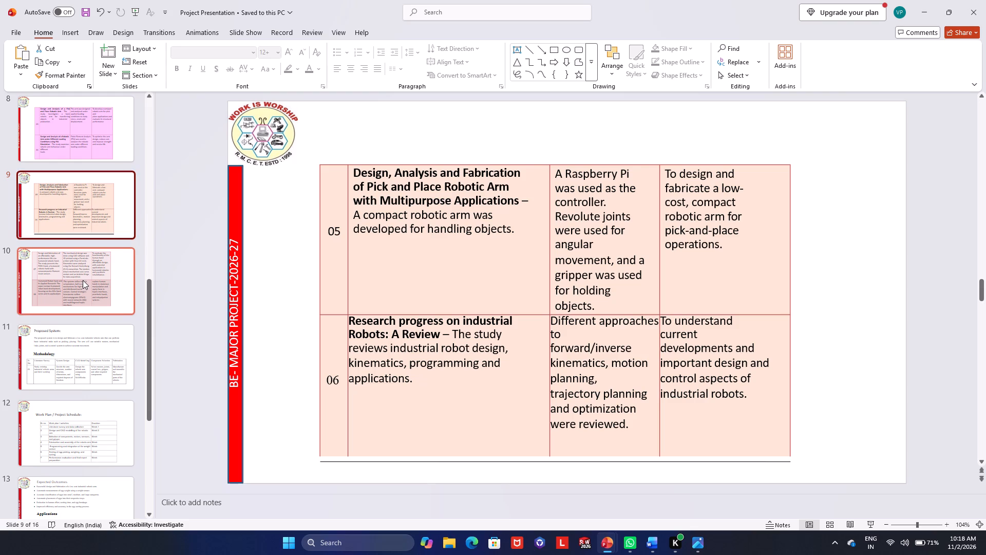
pyautogui.click(83, 280)
pyautogui.click(69, 217)
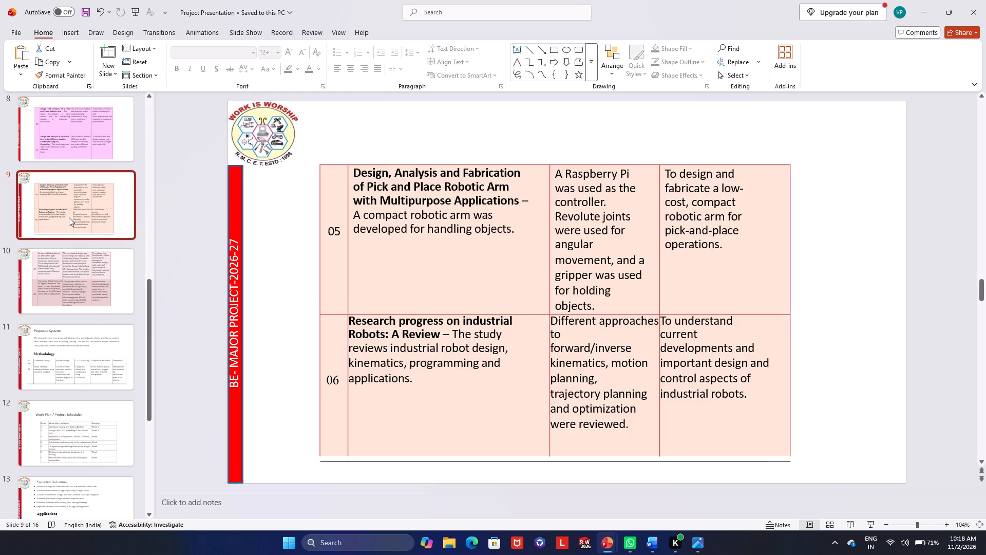
pyautogui.click(60, 278)
pyautogui.click(56, 226)
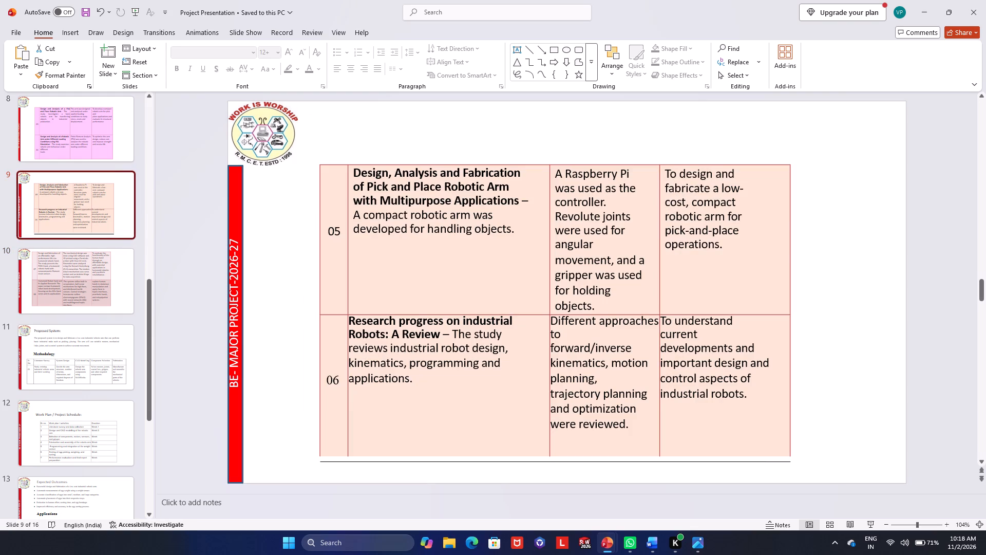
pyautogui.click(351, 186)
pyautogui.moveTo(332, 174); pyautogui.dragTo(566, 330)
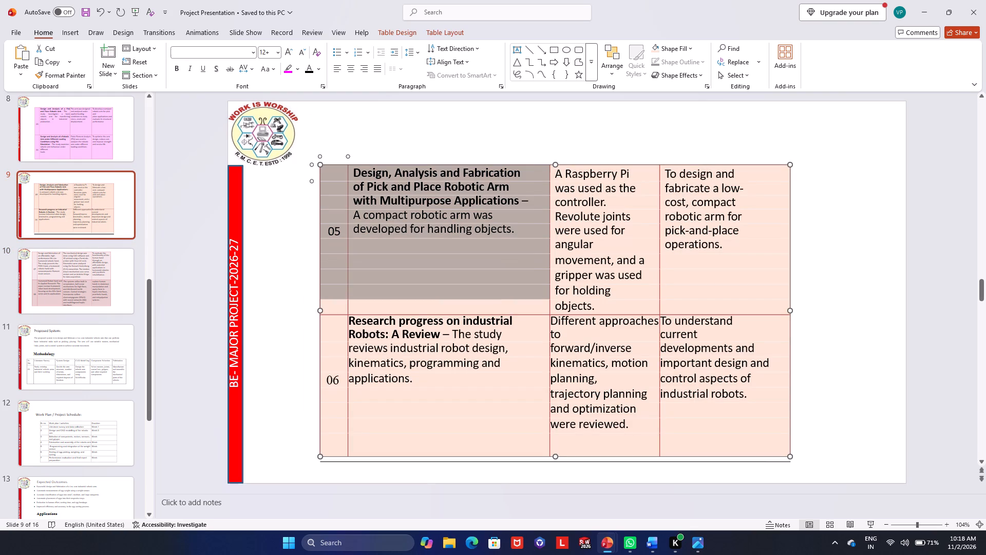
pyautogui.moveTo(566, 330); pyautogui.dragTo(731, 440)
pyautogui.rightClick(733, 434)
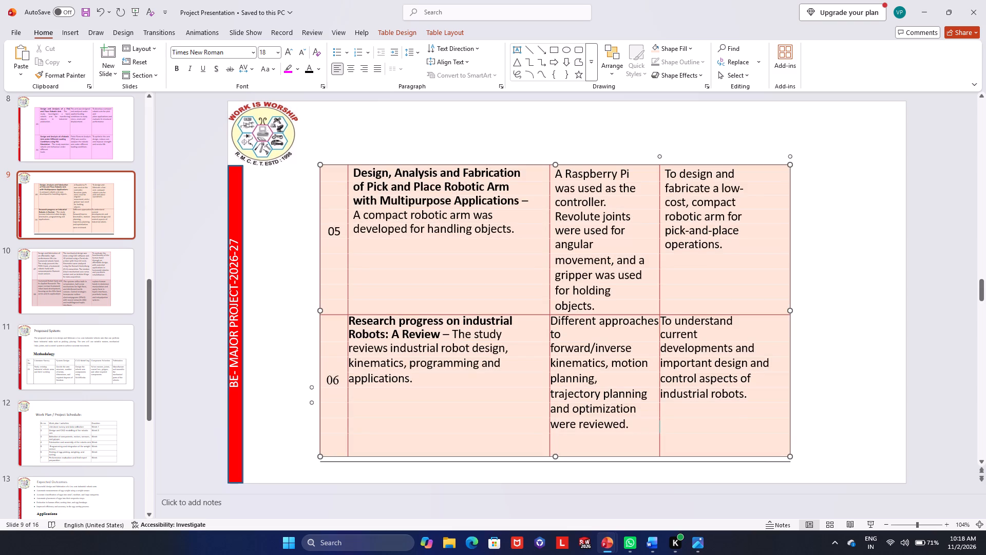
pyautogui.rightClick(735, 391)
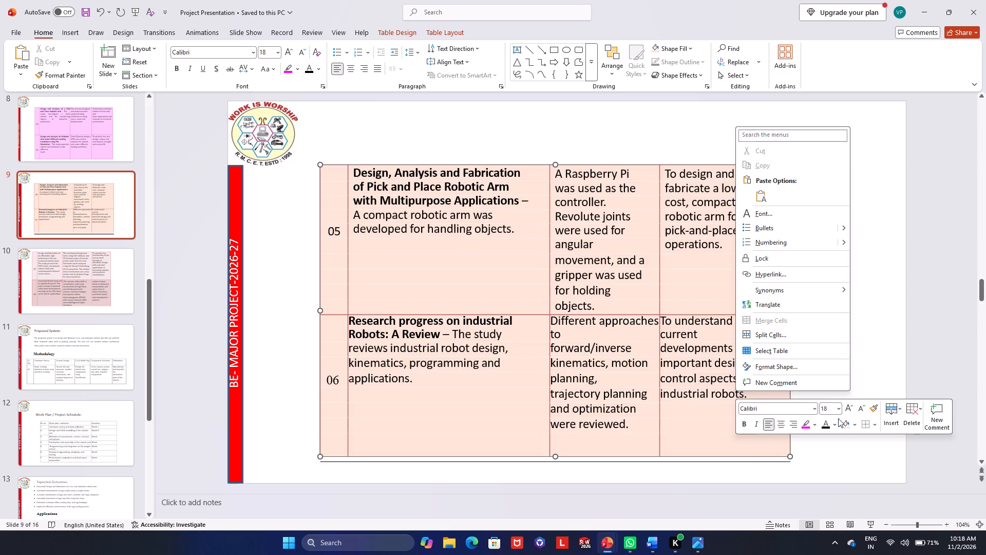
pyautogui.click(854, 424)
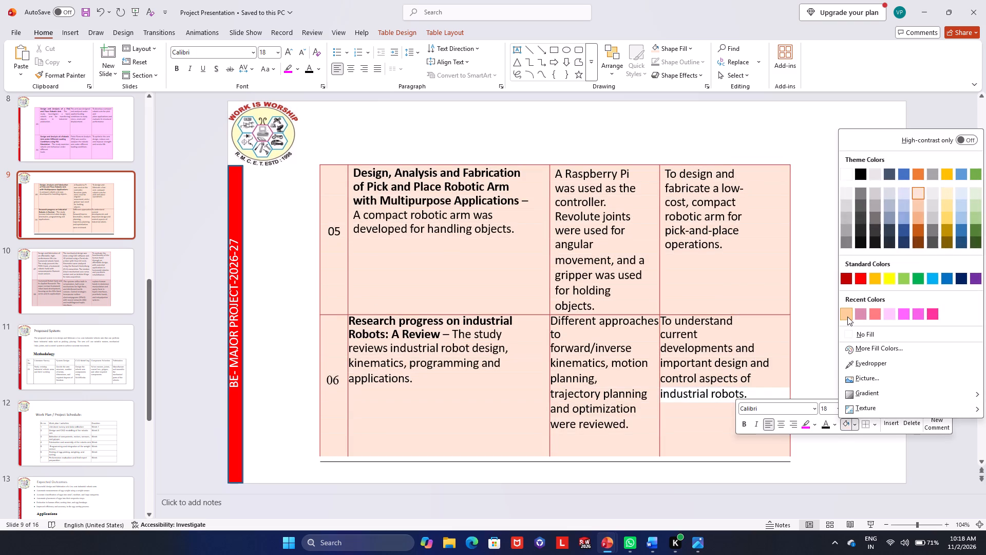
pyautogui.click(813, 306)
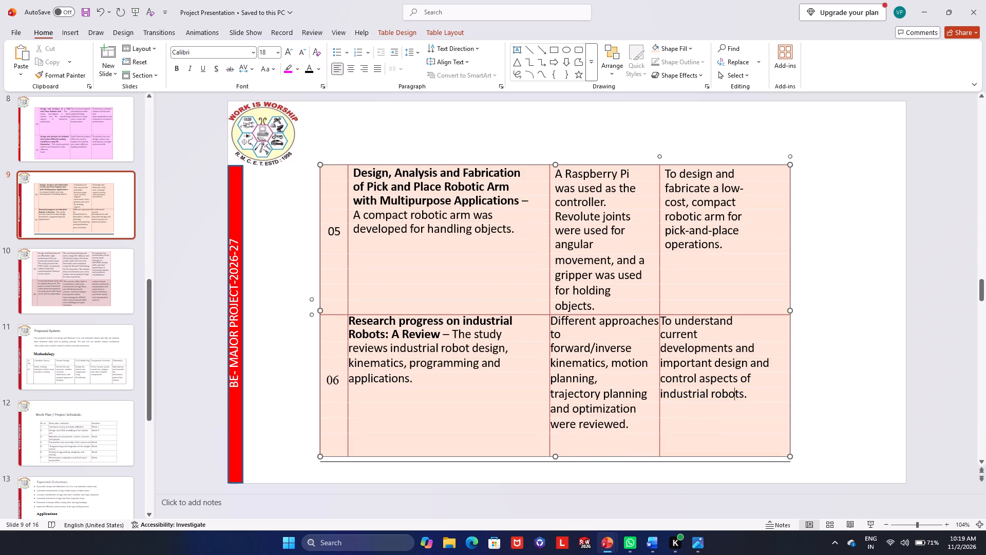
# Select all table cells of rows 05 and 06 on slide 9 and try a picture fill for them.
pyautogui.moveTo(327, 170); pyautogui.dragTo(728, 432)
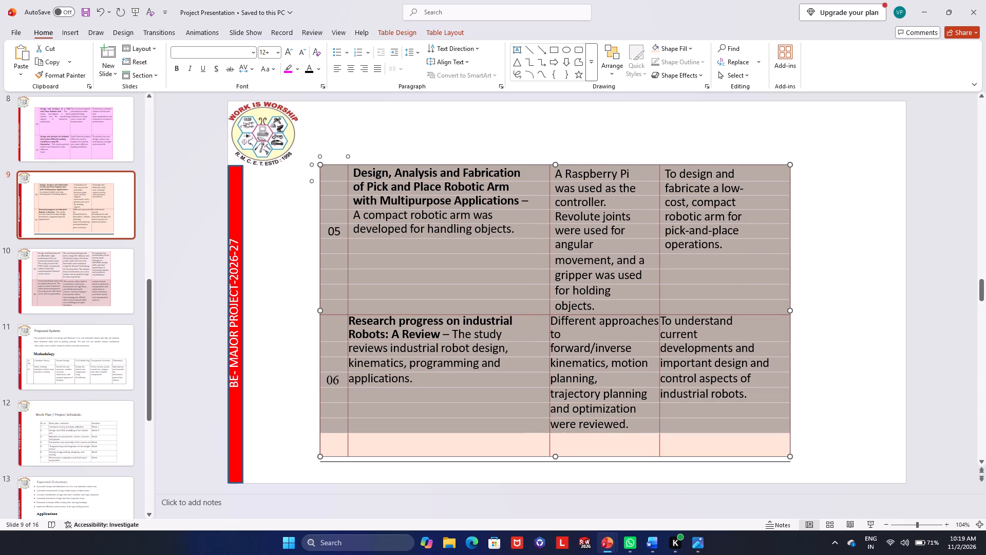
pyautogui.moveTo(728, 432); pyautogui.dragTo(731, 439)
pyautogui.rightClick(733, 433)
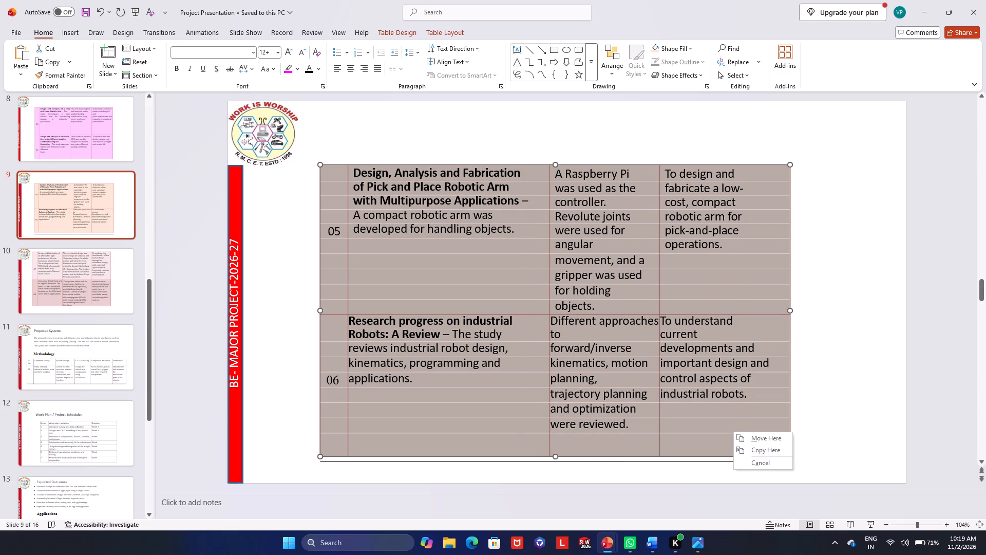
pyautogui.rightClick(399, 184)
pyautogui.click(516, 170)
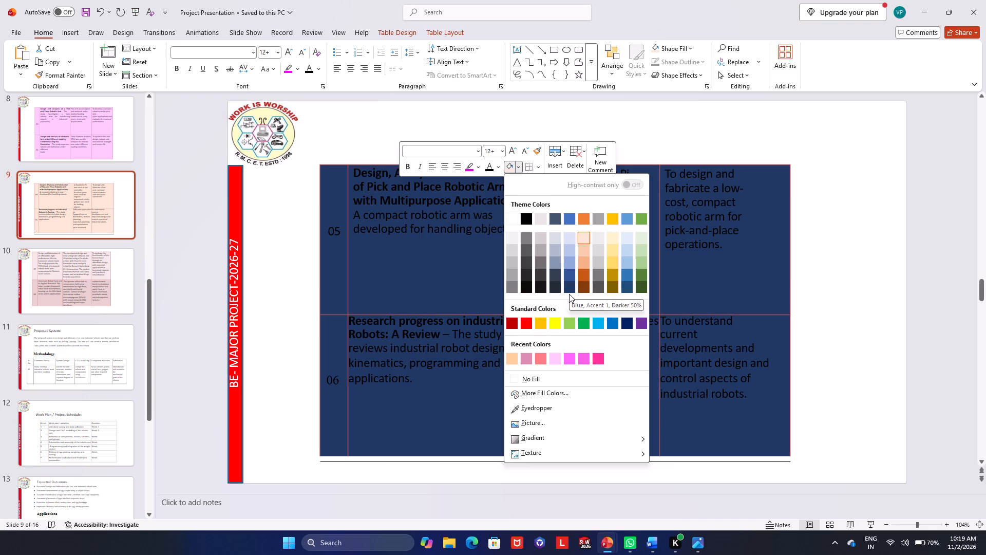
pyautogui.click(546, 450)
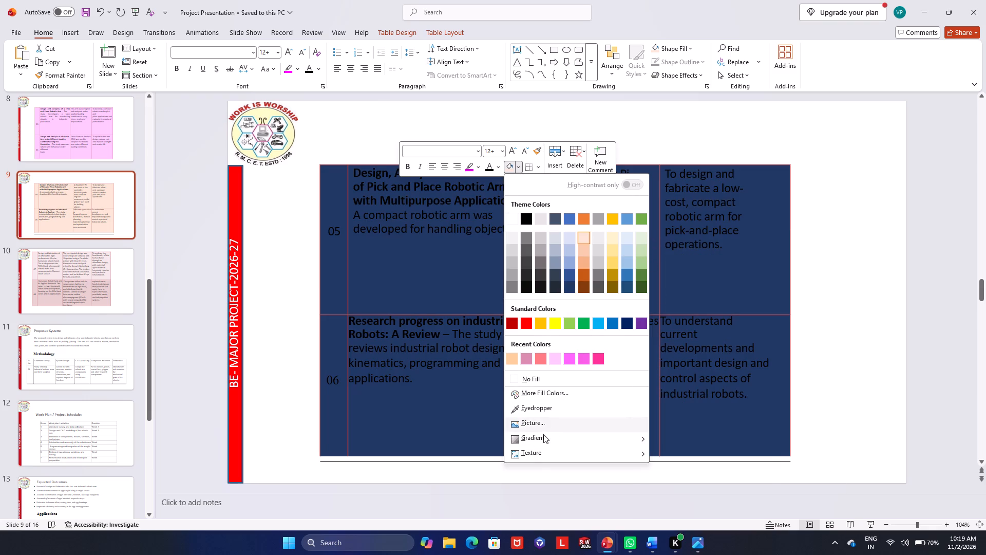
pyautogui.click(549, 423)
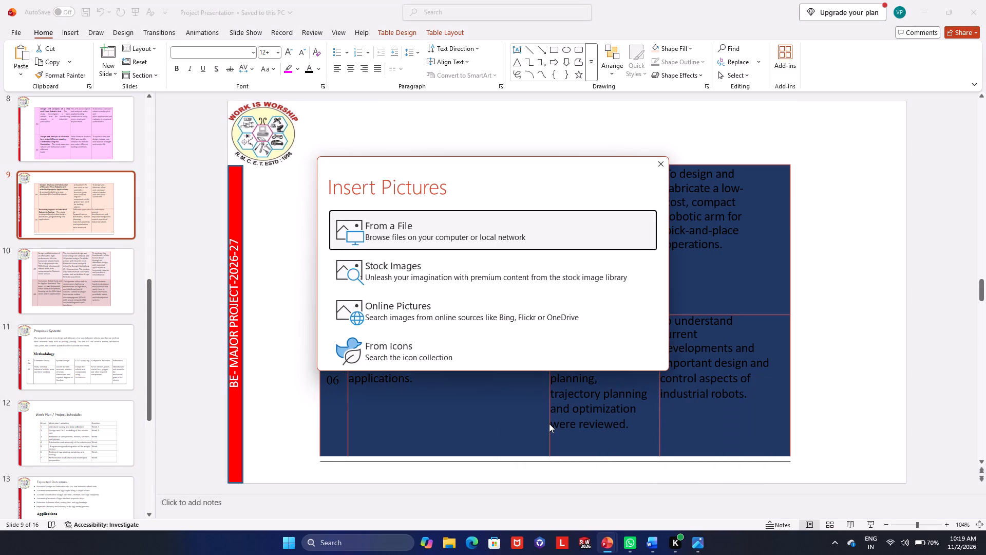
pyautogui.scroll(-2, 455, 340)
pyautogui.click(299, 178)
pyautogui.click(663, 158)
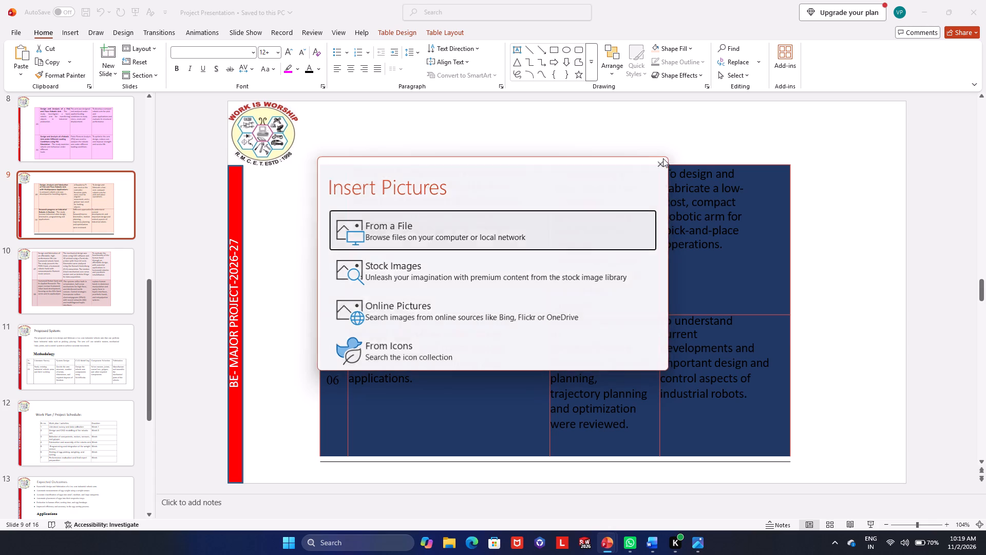
# Fill the selected cells of rows 05 and 06 with a colour sampled from the highlighted table using the Eyedropper.
pyautogui.rightClick(501, 292)
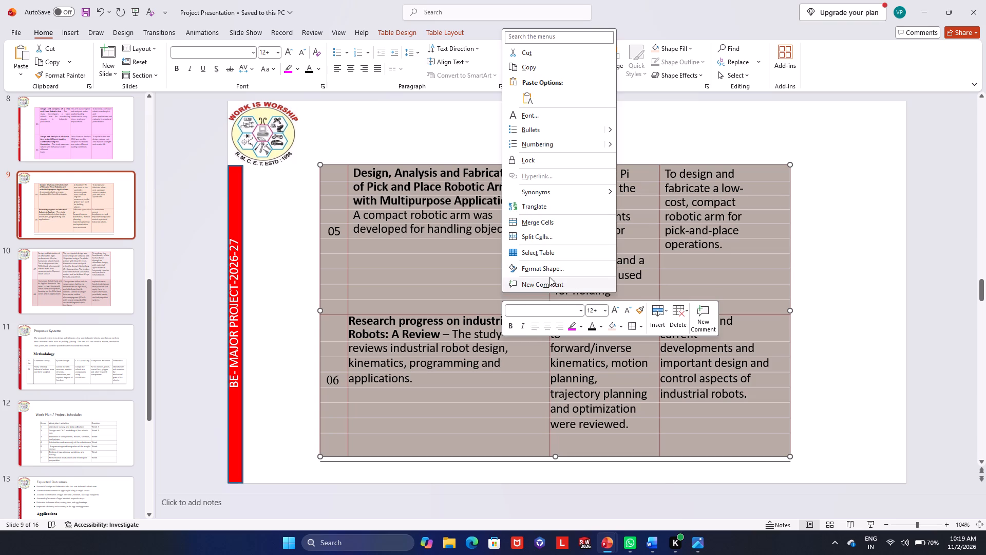
pyautogui.click(622, 325)
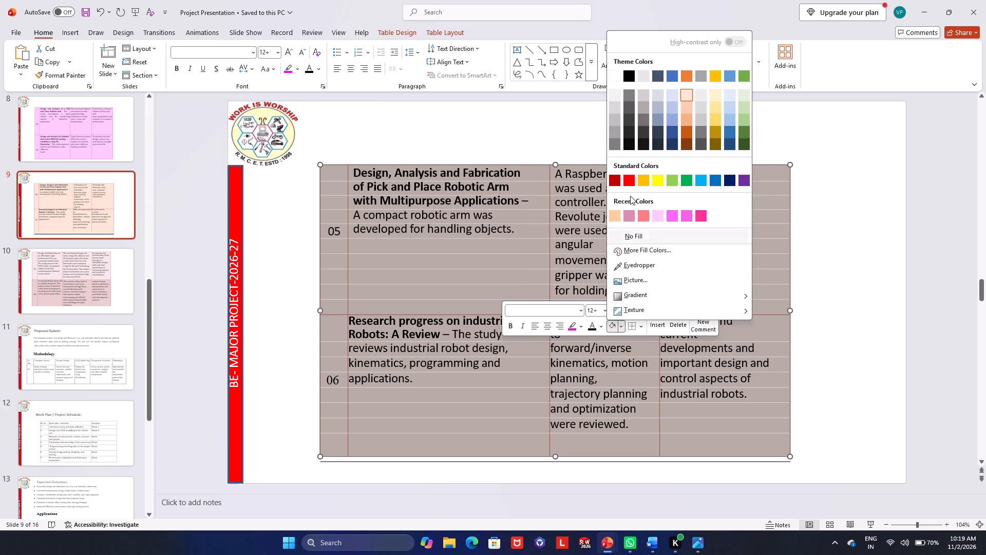
pyautogui.click(652, 262)
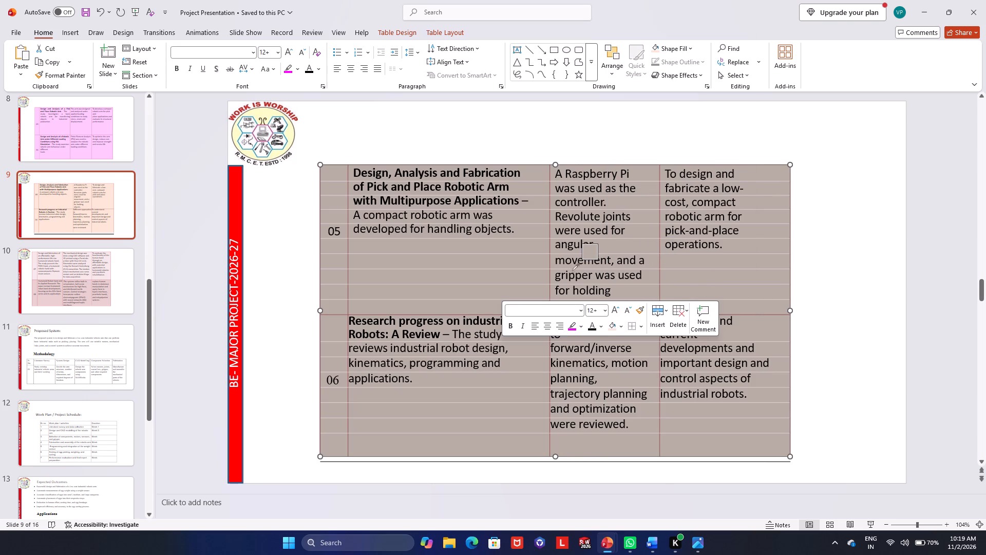
pyautogui.click(530, 281)
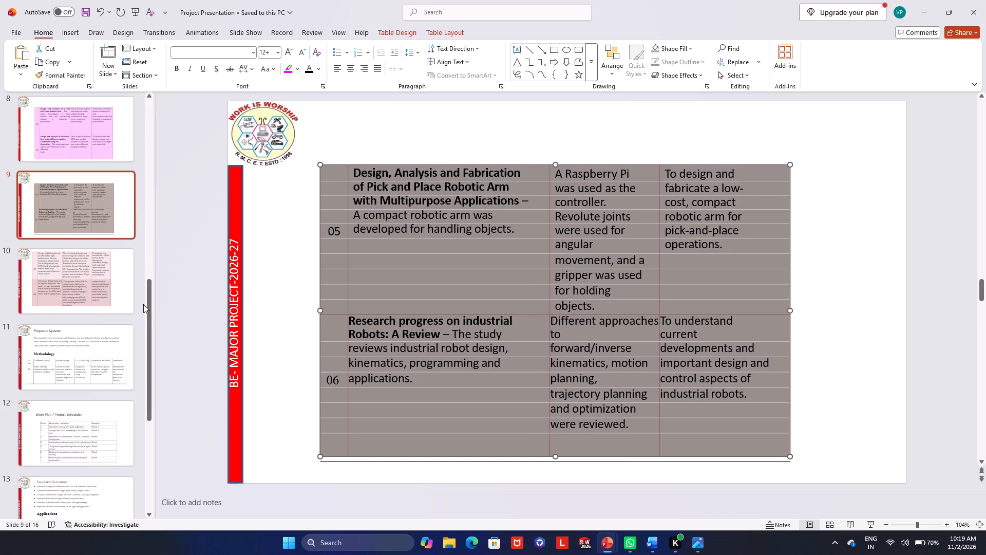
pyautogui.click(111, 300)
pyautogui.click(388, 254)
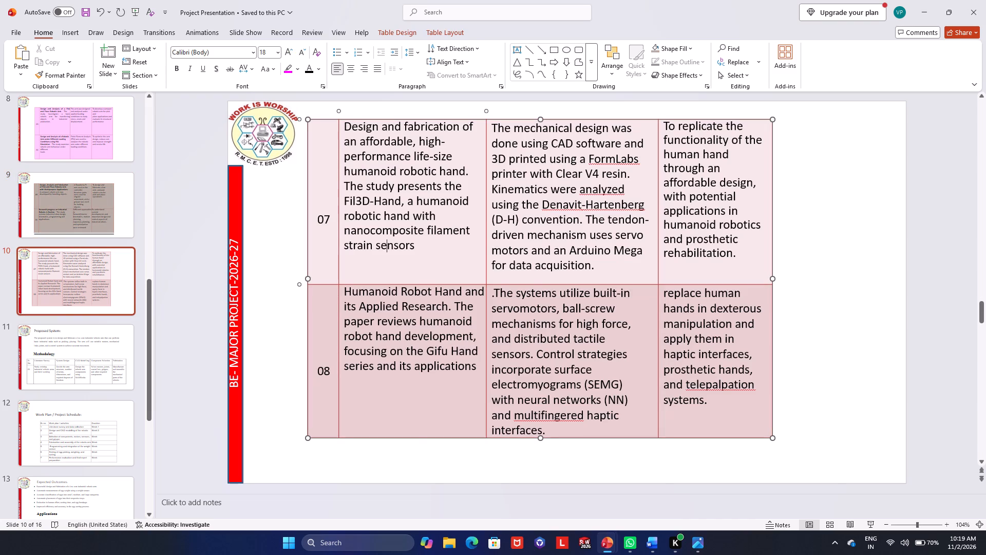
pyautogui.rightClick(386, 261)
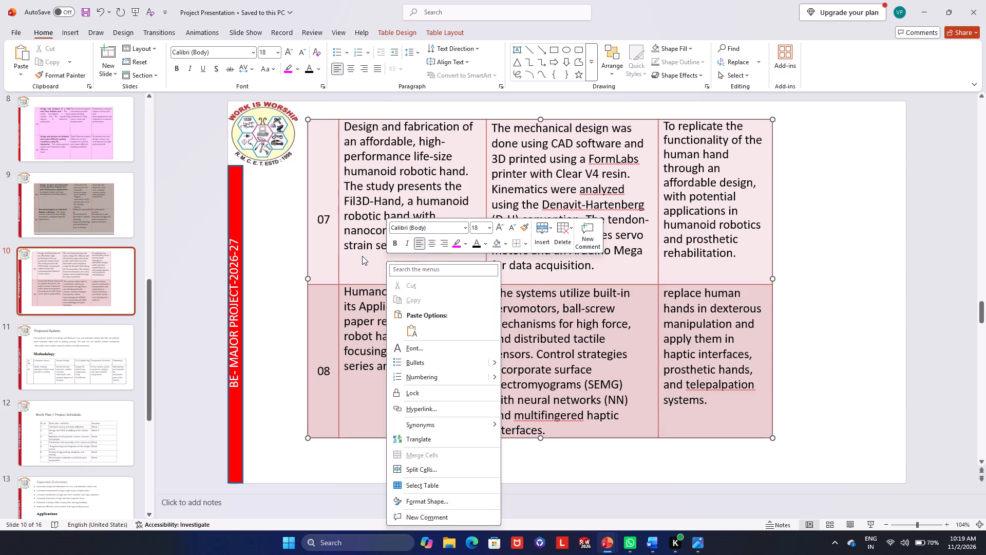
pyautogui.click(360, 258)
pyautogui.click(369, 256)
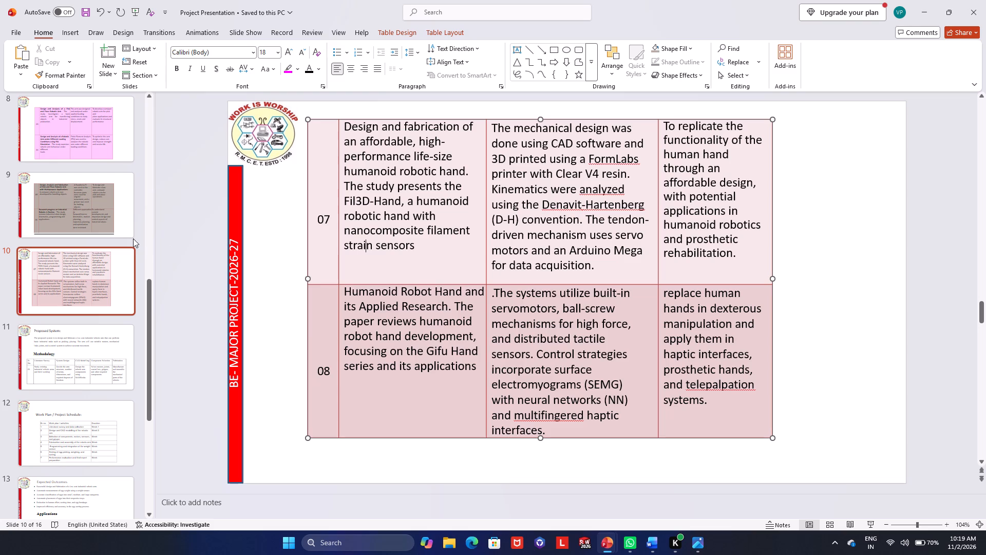
# Select all table cells of rows 05 and 06 on slide 9 and open the custom fill colour settings for them.
pyautogui.click(104, 216)
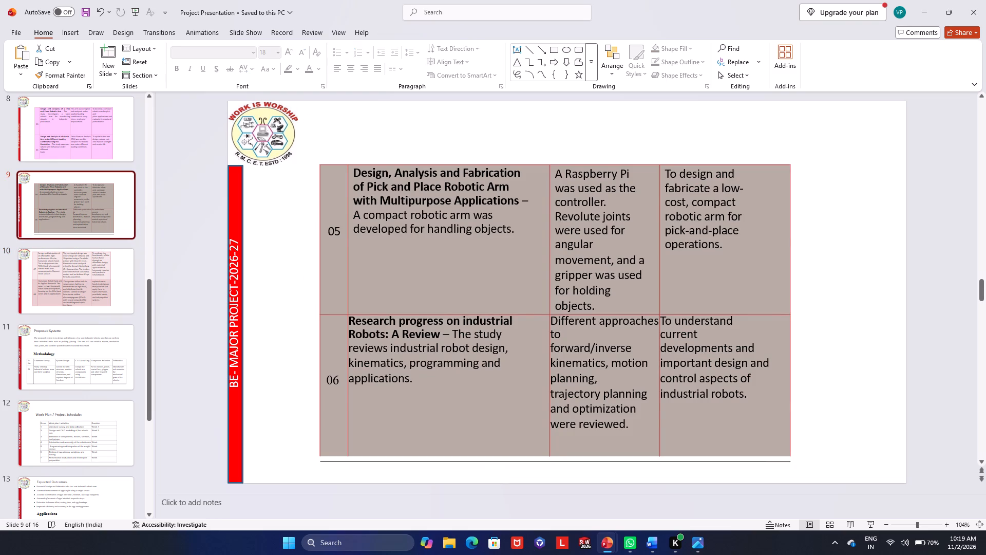
pyautogui.click(346, 177)
pyautogui.click(337, 174)
pyautogui.moveTo(337, 174); pyautogui.dragTo(396, 221)
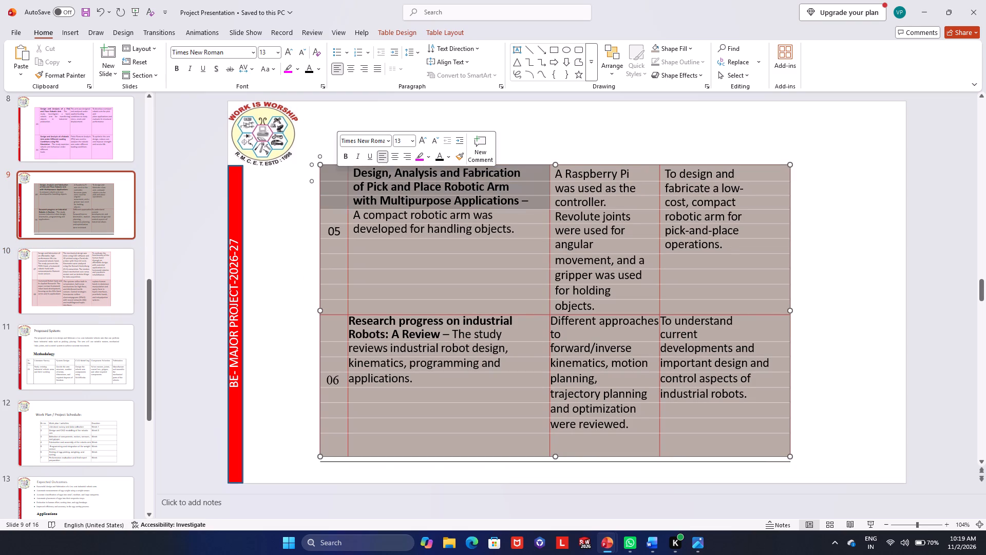
pyautogui.moveTo(396, 221); pyautogui.dragTo(728, 433)
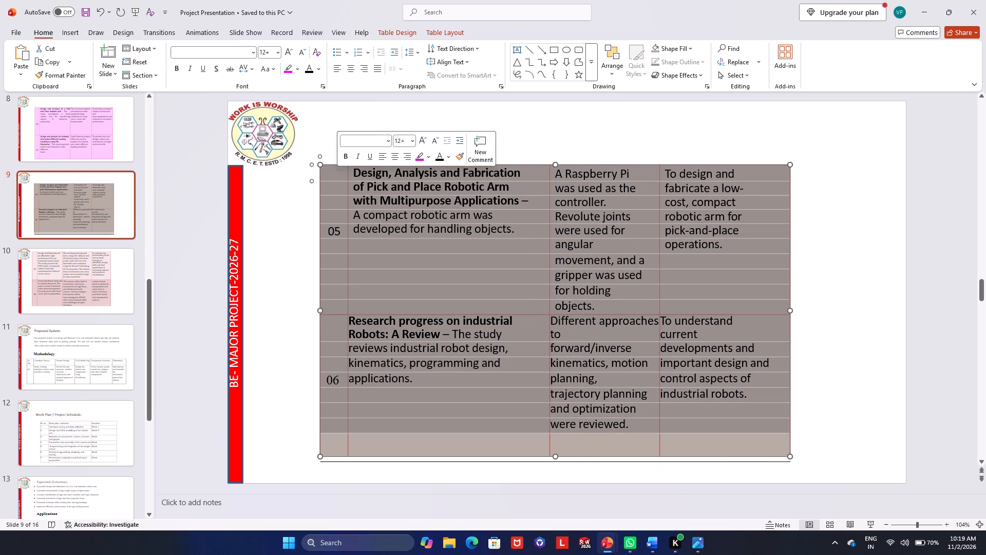
pyautogui.moveTo(728, 433); pyautogui.dragTo(751, 456)
pyautogui.rightClick(586, 322)
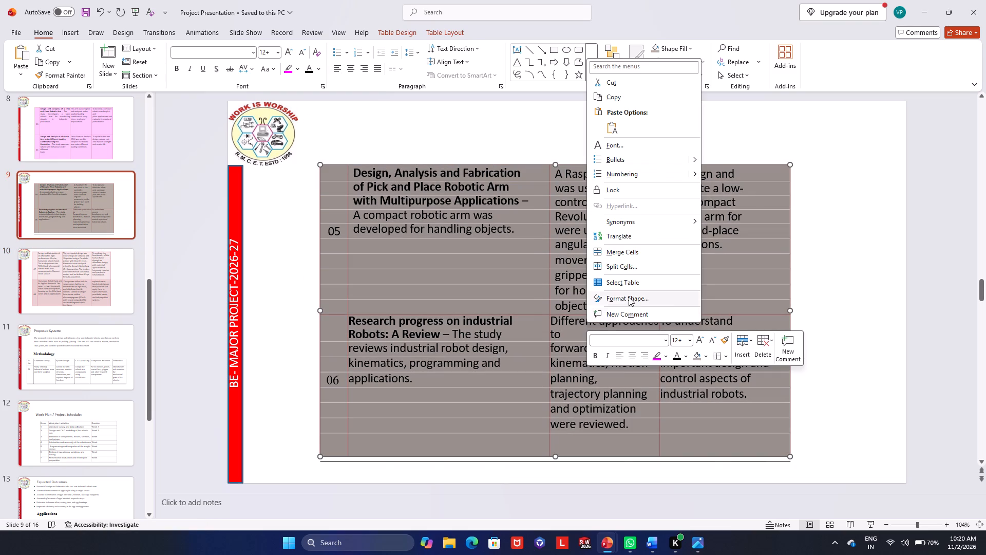
pyautogui.click(731, 339)
pyautogui.click(726, 341)
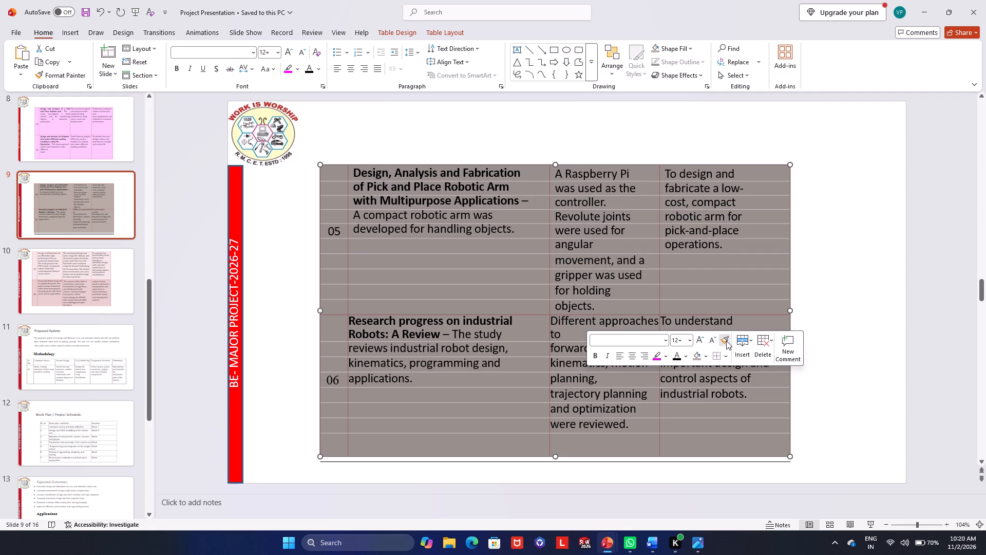
pyautogui.click(703, 353)
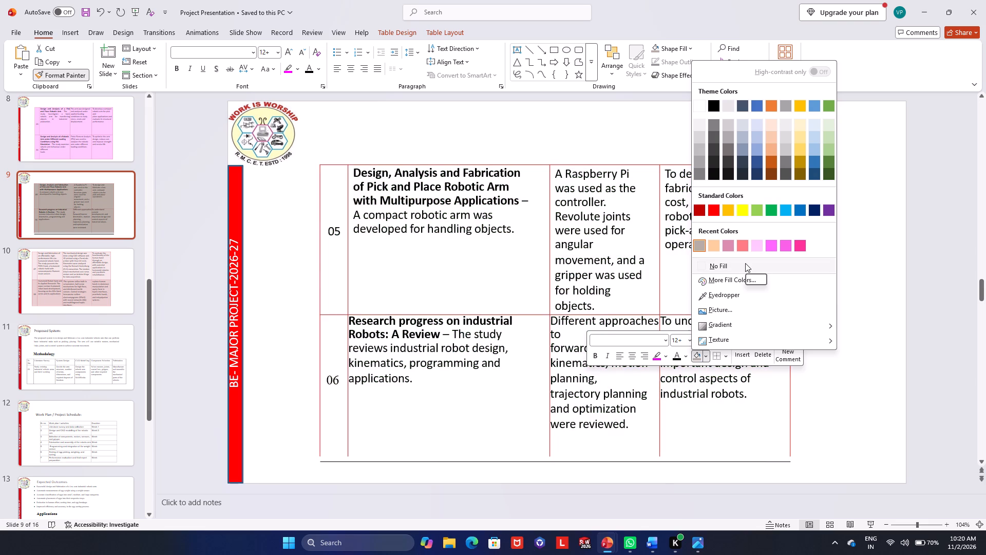
pyautogui.click(739, 277)
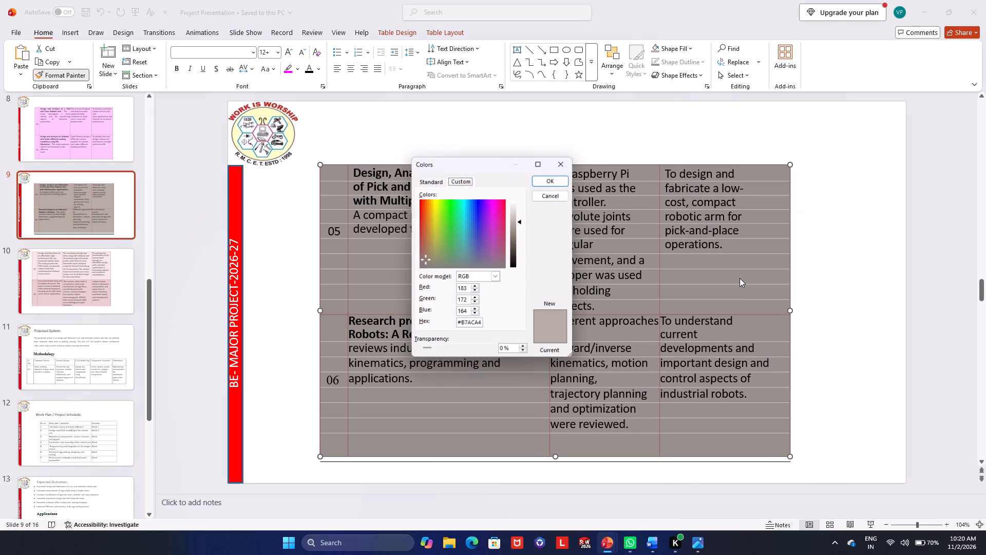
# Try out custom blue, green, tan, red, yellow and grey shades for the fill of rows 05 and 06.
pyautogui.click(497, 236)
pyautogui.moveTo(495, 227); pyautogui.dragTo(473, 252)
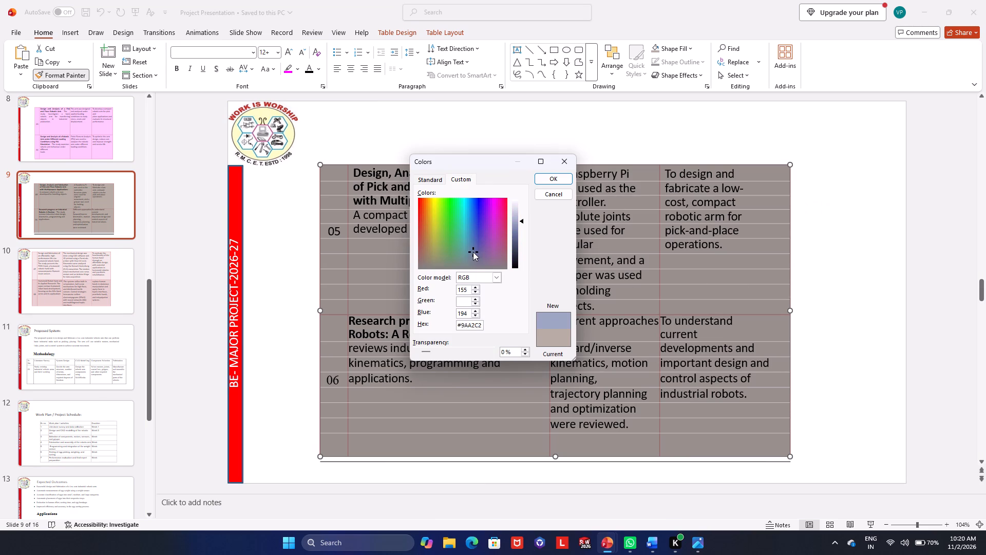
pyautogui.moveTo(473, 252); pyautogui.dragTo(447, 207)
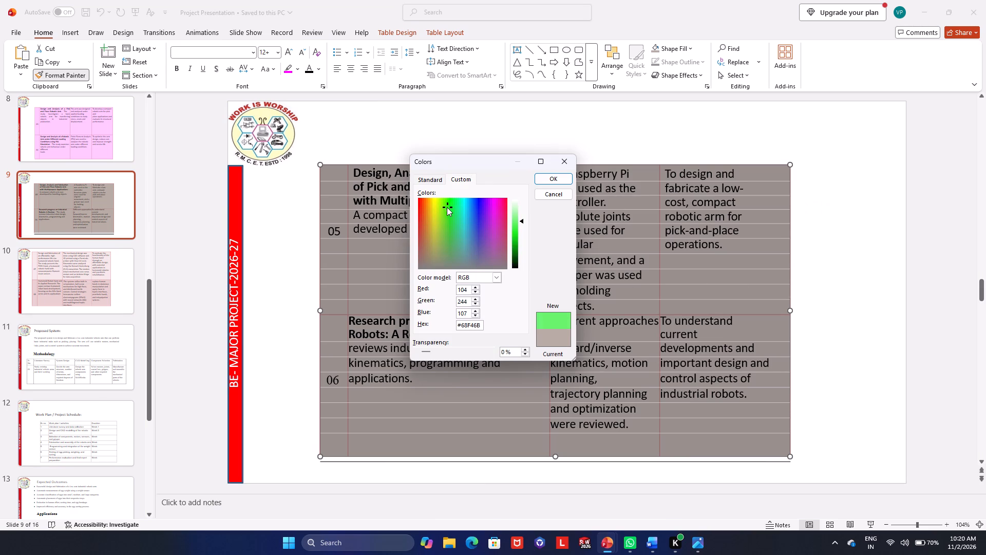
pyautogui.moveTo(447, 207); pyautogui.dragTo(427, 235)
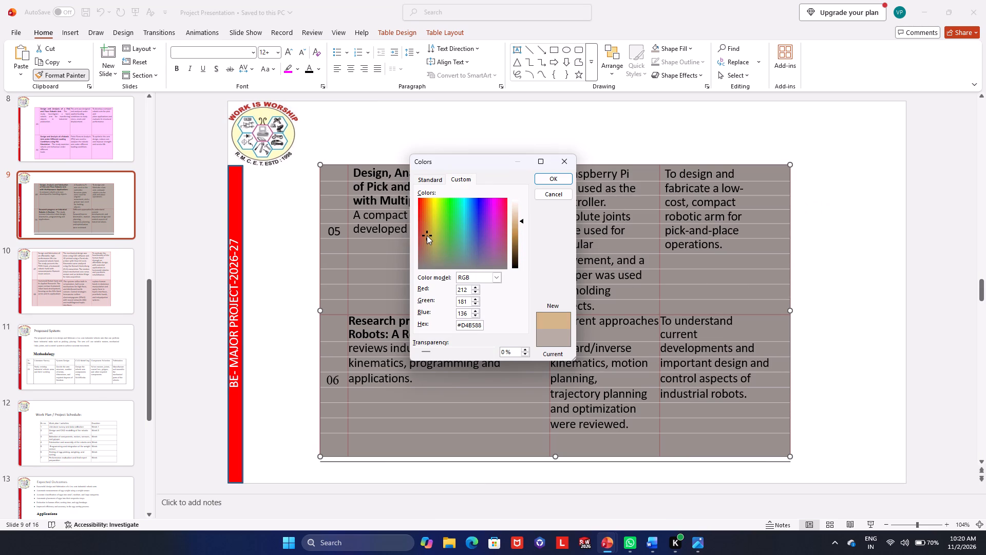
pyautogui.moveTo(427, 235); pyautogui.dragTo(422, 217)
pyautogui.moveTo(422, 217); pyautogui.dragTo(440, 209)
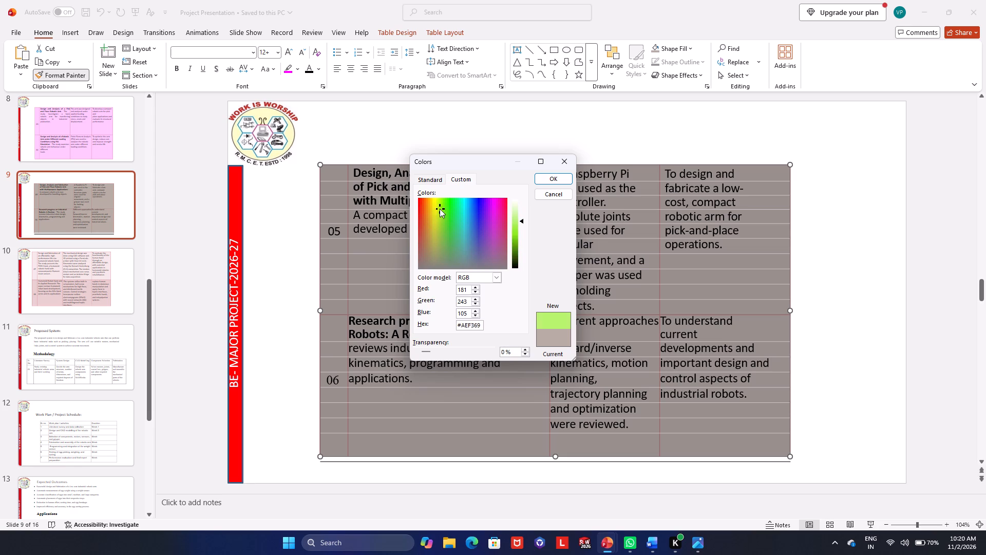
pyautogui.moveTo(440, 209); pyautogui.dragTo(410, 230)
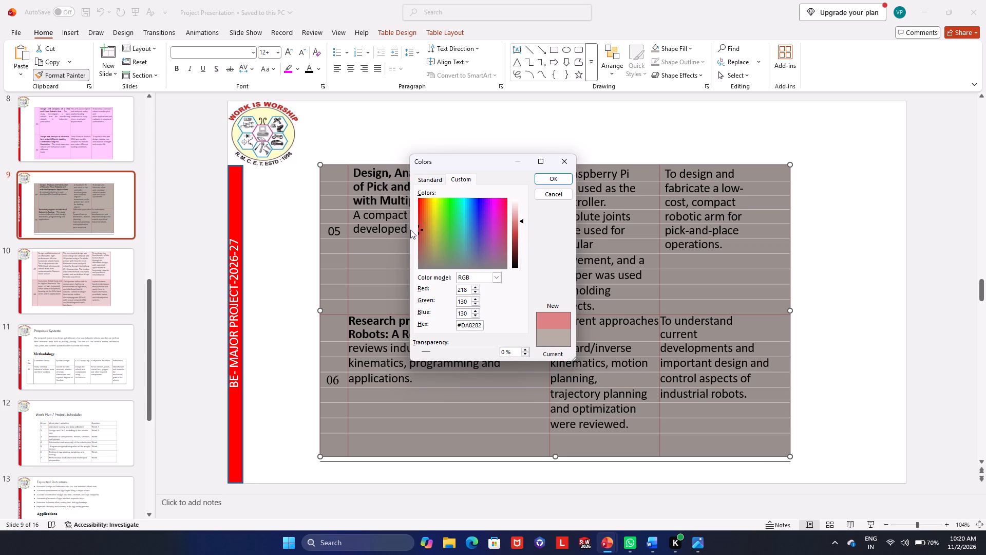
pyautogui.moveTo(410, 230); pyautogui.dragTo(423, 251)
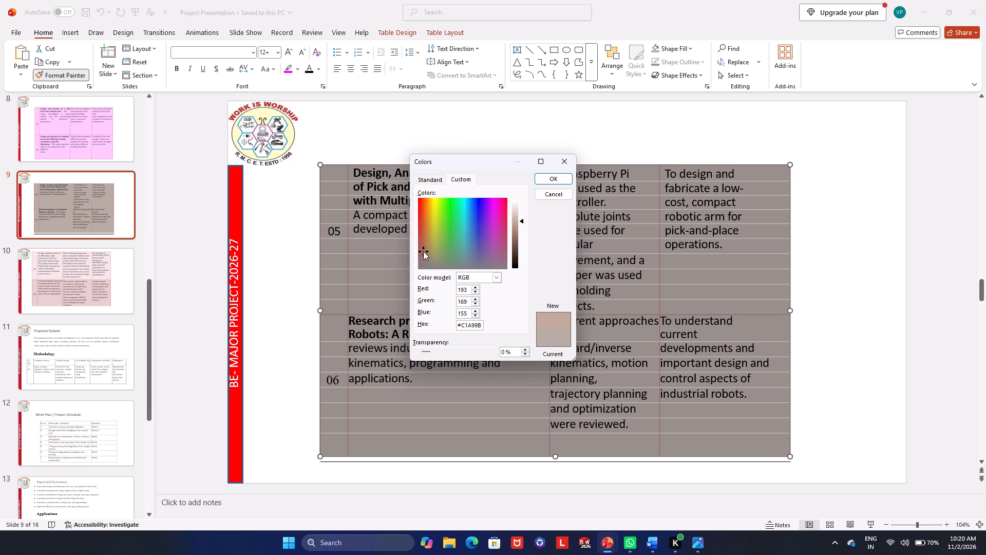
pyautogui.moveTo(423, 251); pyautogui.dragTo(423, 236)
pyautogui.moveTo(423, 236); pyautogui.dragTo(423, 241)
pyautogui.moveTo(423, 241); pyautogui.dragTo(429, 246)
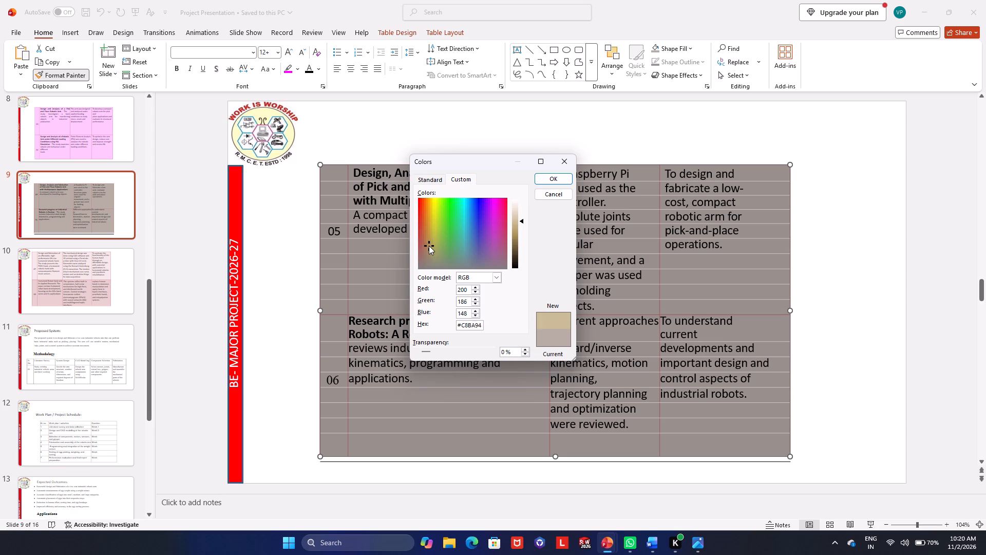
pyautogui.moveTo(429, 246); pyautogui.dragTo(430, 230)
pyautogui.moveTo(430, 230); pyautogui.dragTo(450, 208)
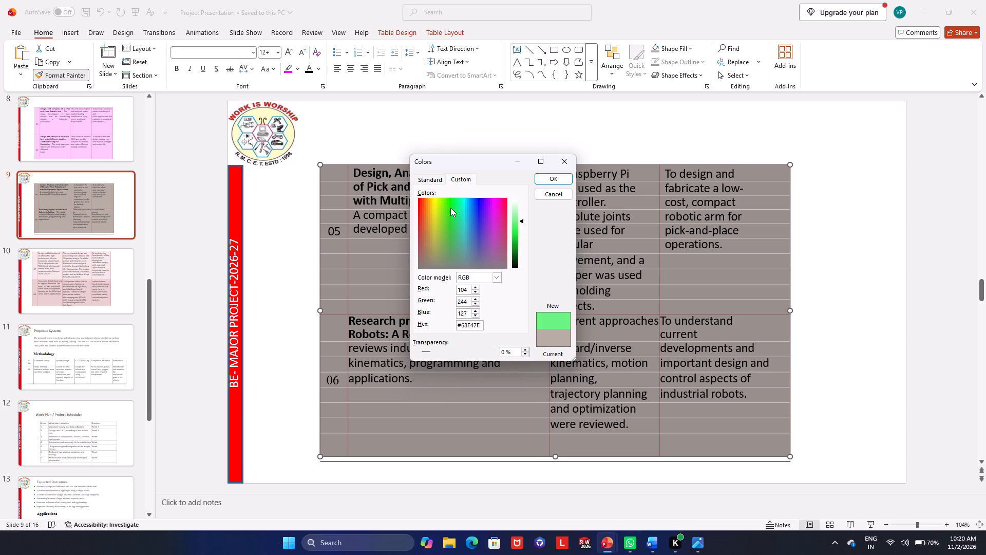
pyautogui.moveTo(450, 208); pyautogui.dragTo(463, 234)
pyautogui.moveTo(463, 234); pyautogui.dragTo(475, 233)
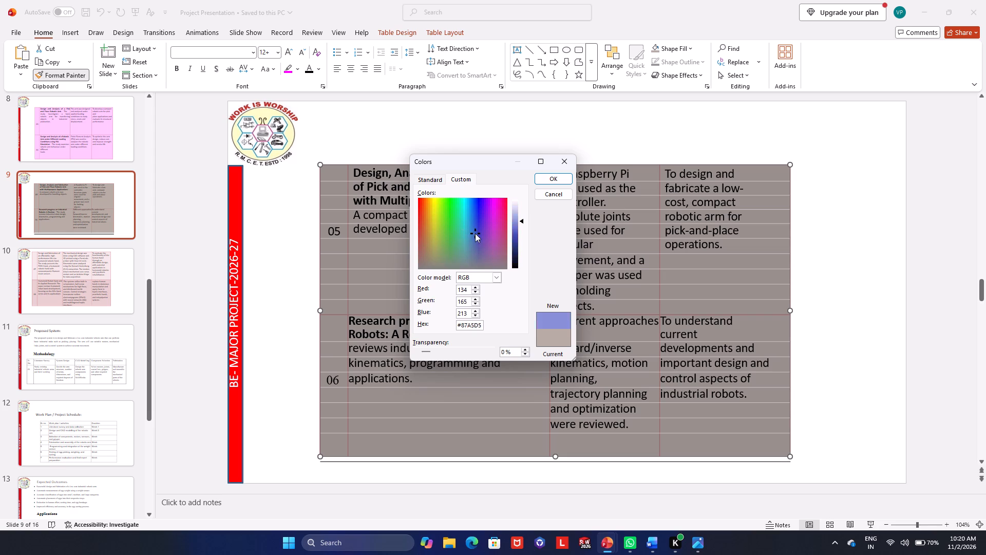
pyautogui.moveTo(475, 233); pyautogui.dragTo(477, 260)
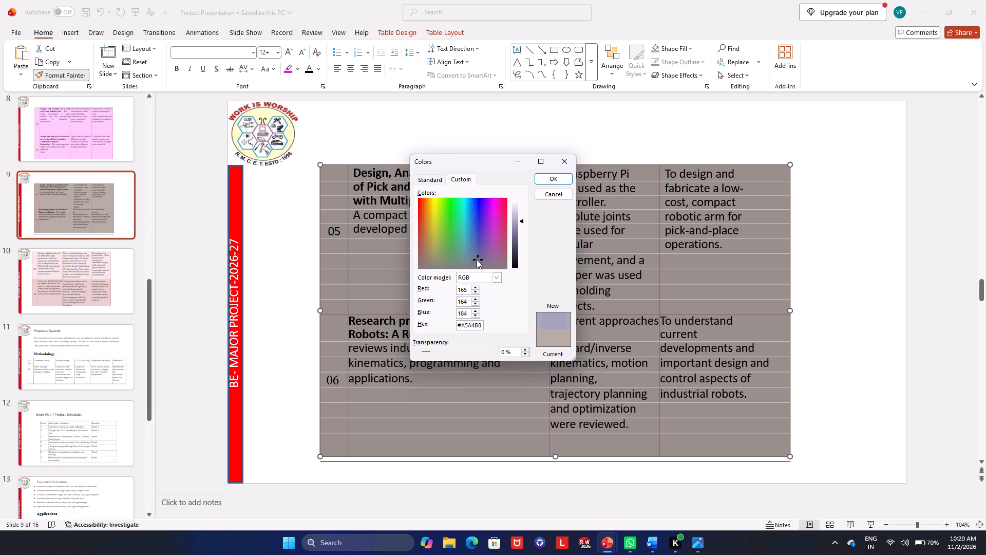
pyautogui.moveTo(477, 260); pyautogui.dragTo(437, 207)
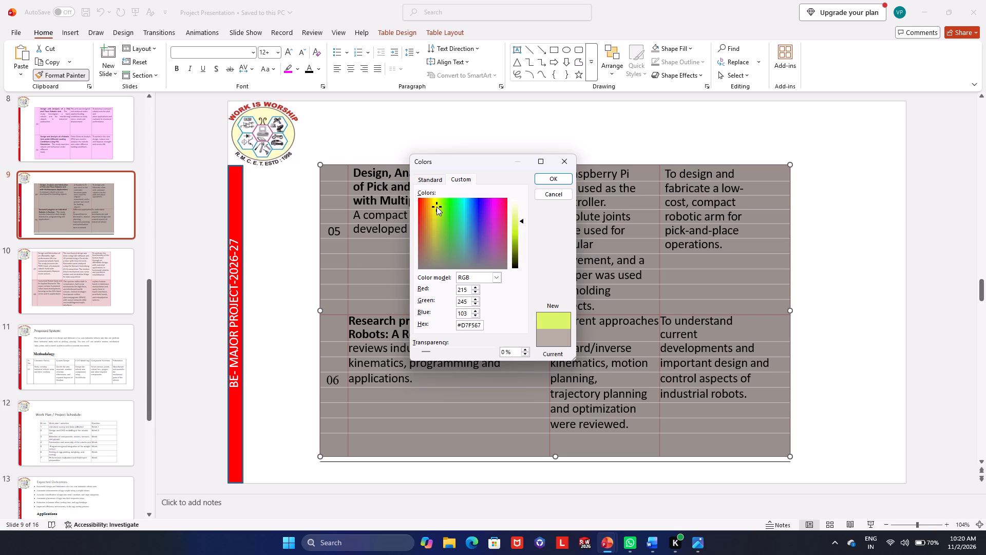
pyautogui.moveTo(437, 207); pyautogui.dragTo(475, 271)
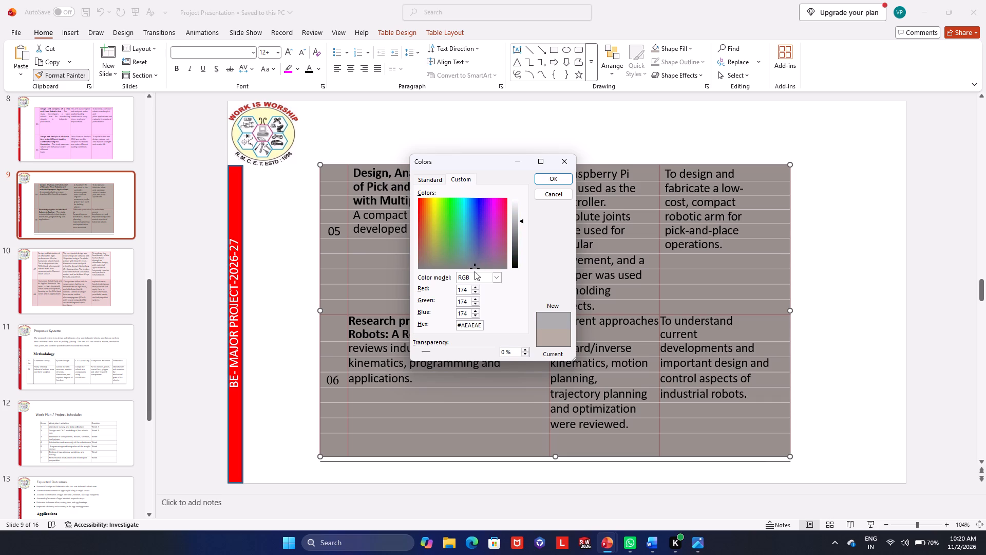
# Choose a red custom hue for the cell fill and lighten it to the very pale pink #FCEEEE.
pyautogui.moveTo(475, 271); pyautogui.dragTo(514, 220)
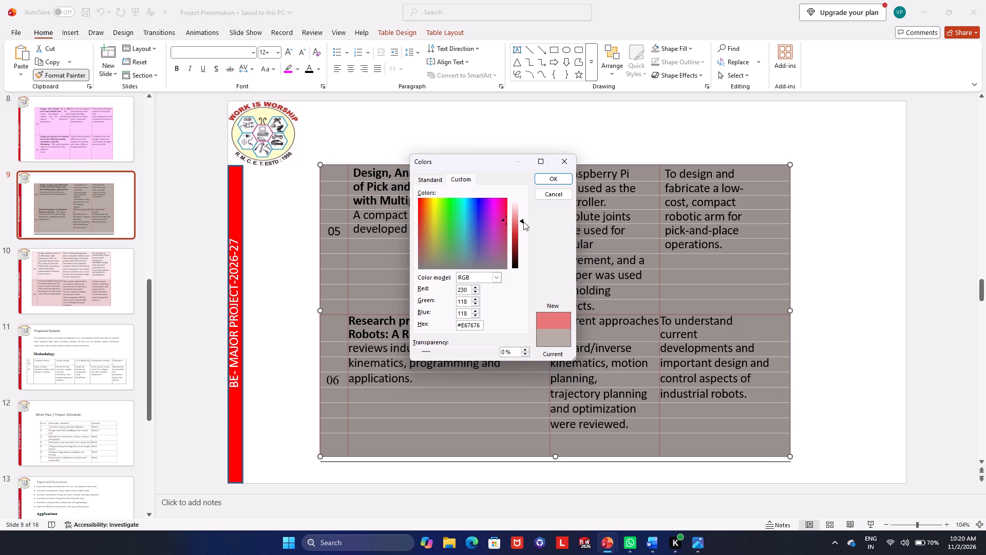
pyautogui.moveTo(523, 221); pyautogui.dragTo(526, 213)
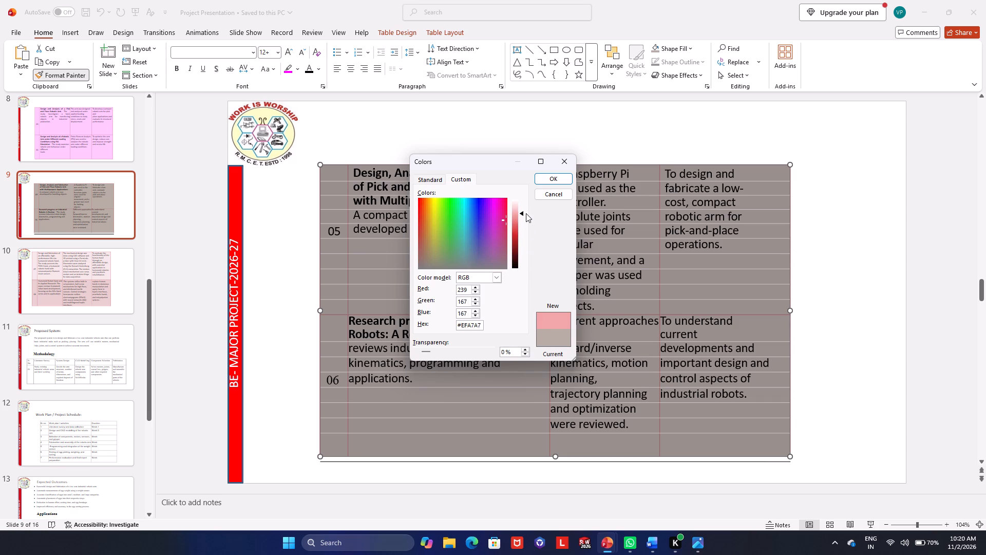
pyautogui.moveTo(526, 213); pyautogui.dragTo(526, 212)
pyautogui.moveTo(526, 212); pyautogui.dragTo(526, 205)
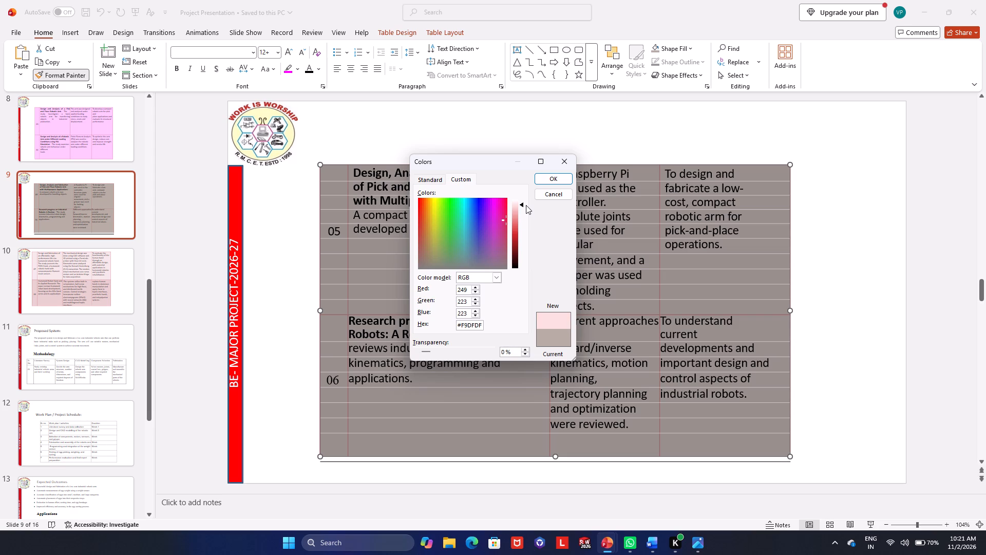
pyautogui.moveTo(526, 205); pyautogui.dragTo(526, 209)
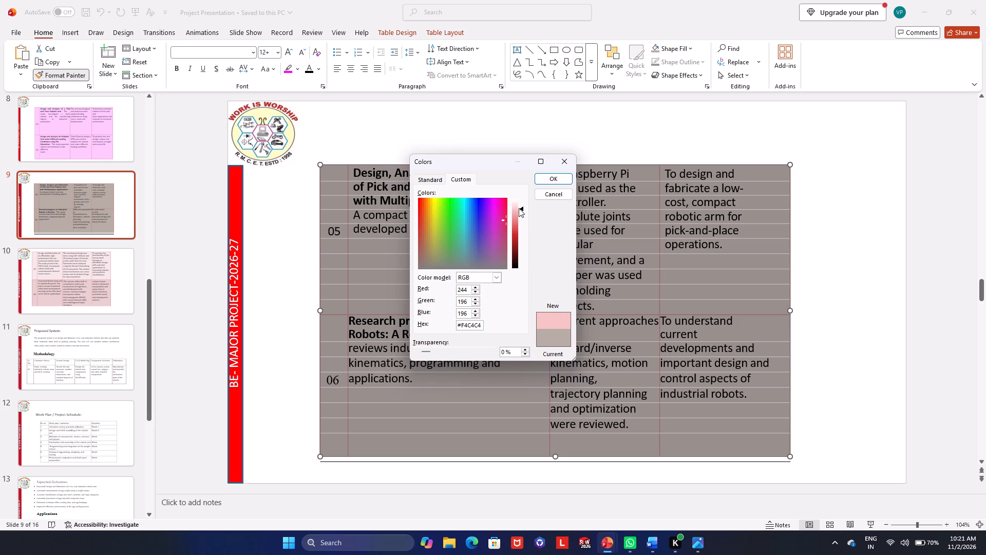
pyautogui.moveTo(521, 208); pyautogui.dragTo(522, 202)
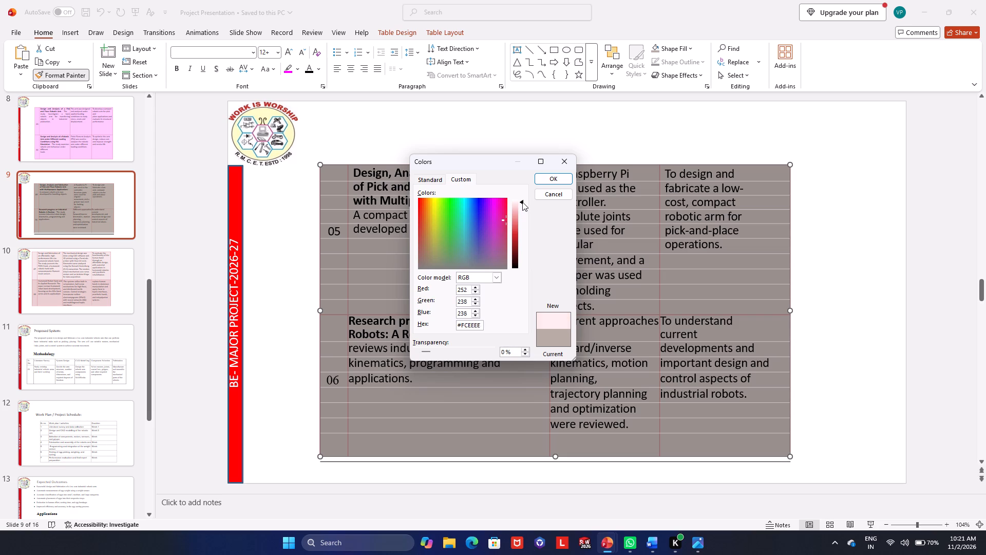
pyautogui.moveTo(522, 202); pyautogui.dragTo(523, 202)
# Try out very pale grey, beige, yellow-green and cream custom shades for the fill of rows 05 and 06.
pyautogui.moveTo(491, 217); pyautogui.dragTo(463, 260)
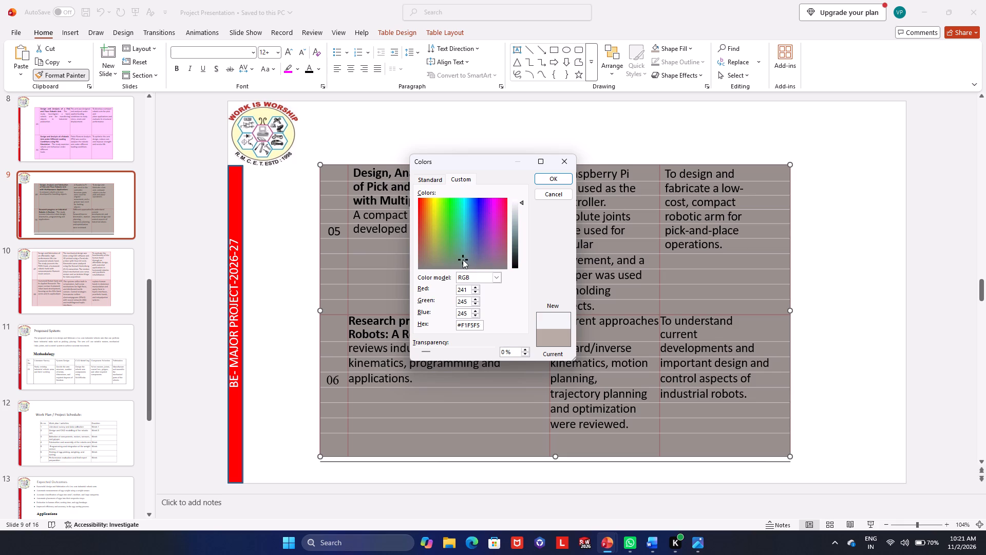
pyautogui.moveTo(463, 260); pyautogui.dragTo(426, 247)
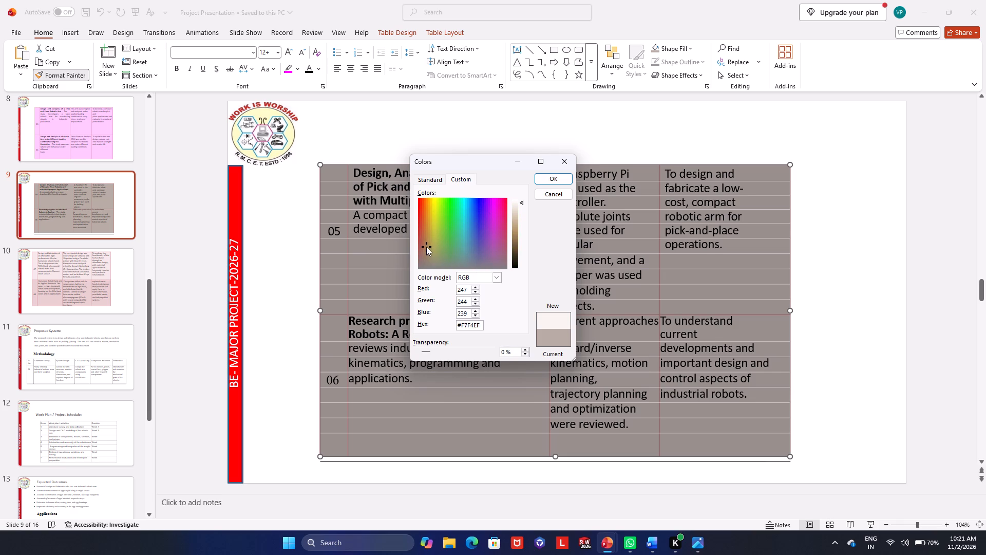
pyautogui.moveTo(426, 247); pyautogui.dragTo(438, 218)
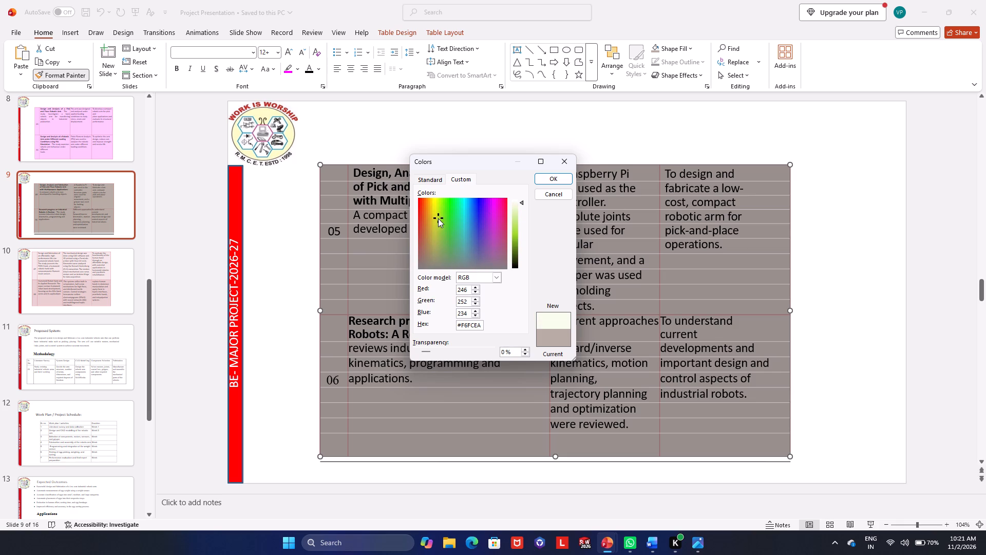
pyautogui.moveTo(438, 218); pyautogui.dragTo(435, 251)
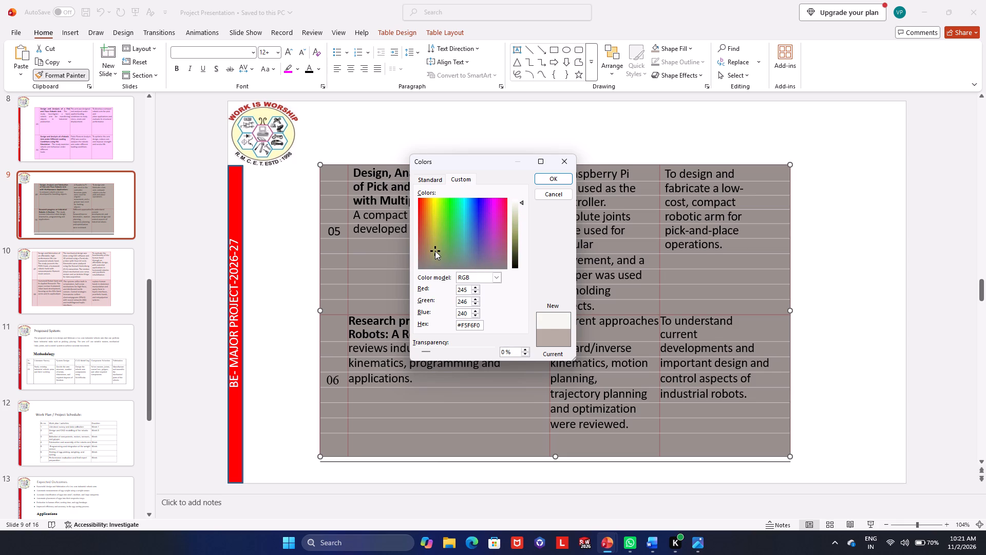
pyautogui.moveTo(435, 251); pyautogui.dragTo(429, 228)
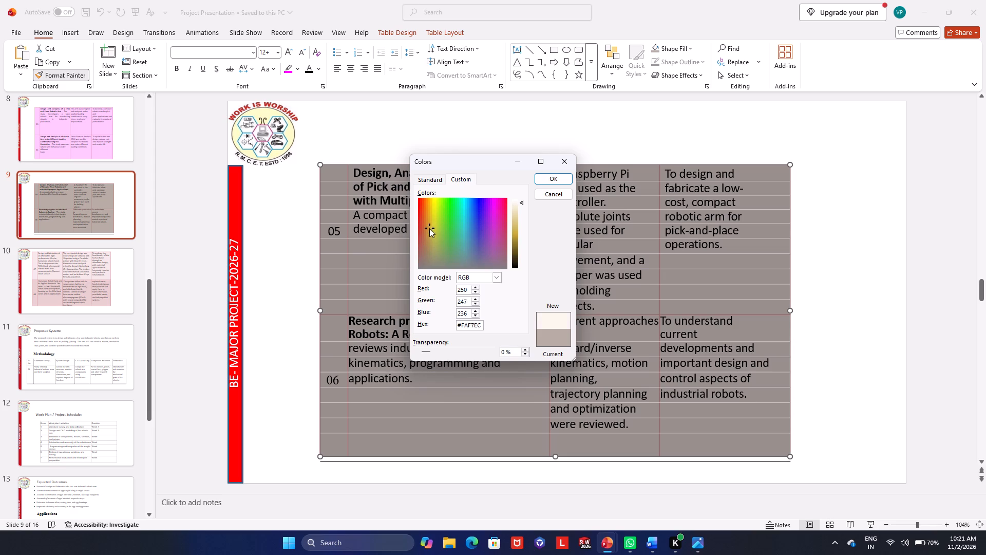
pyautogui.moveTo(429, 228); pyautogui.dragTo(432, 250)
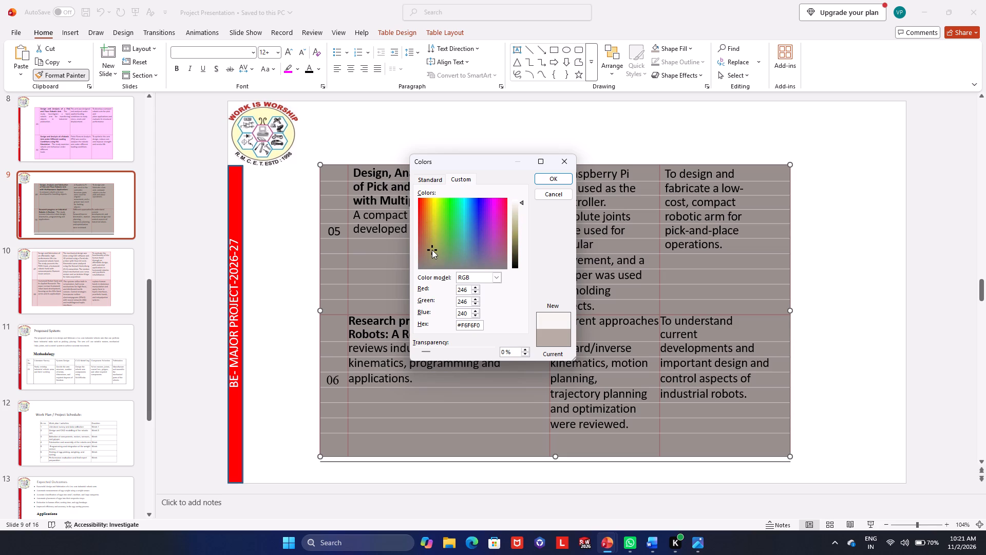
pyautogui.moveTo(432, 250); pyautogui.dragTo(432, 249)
# Darken the custom shade slightly, choose the peach colour #ECD5C2 and apply it as the fill of rows 05 and 06.
pyautogui.moveTo(523, 201); pyautogui.dragTo(524, 210)
pyautogui.moveTo(431, 246); pyautogui.dragTo(428, 231)
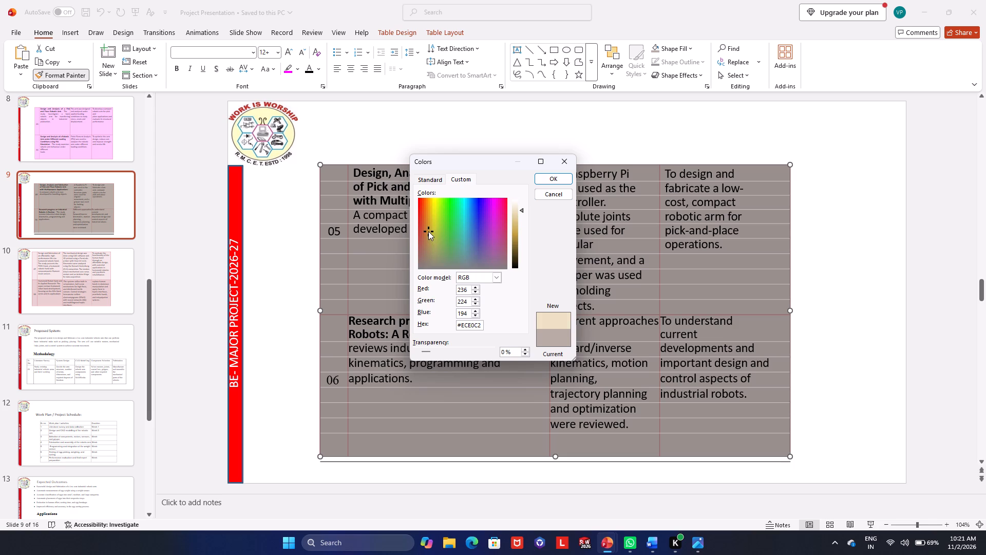
pyautogui.moveTo(428, 231); pyautogui.dragTo(425, 231)
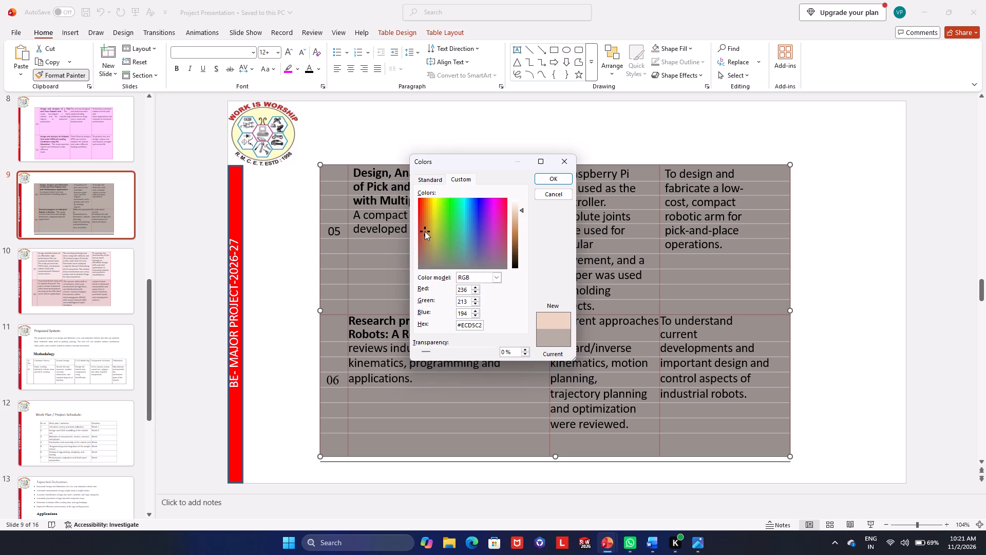
pyautogui.click(425, 231)
pyautogui.click(549, 181)
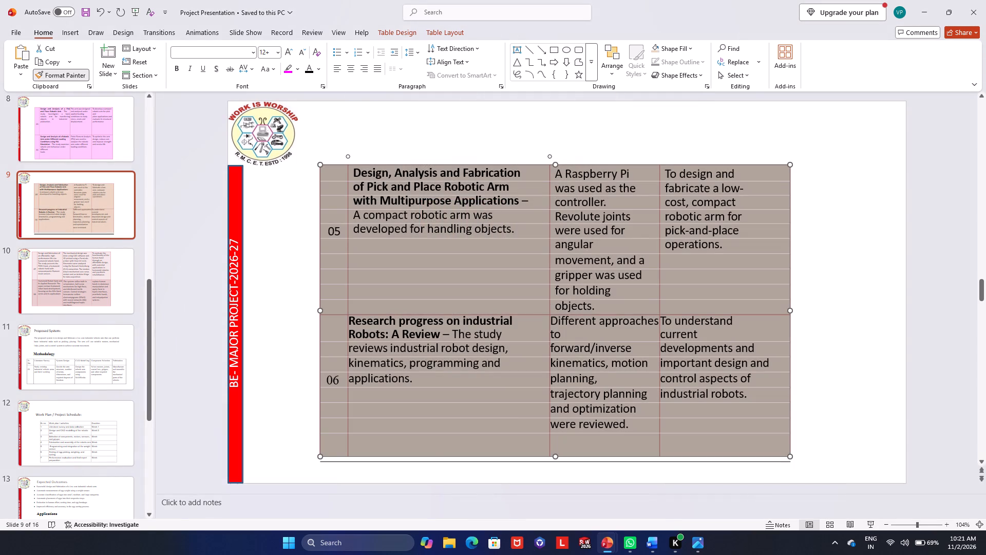
pyautogui.click(470, 147)
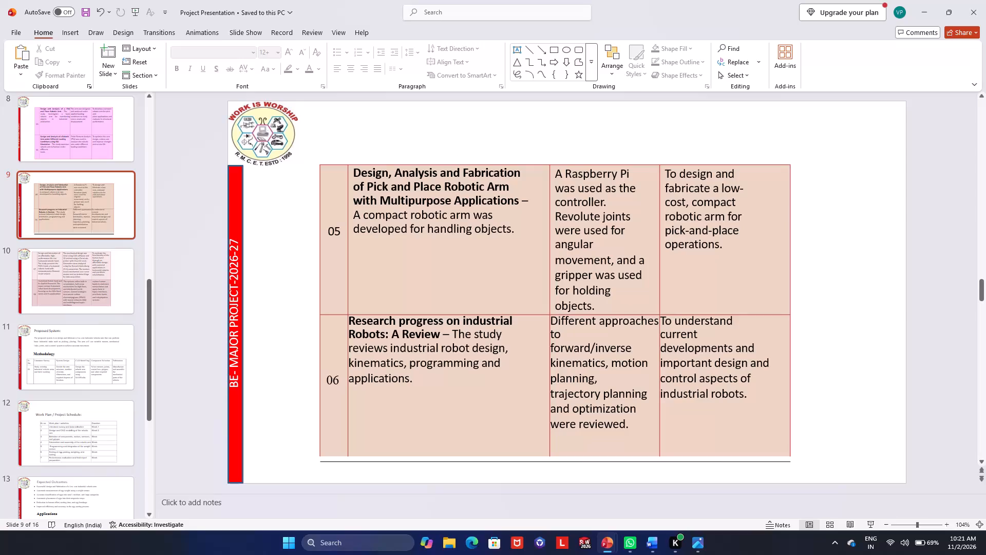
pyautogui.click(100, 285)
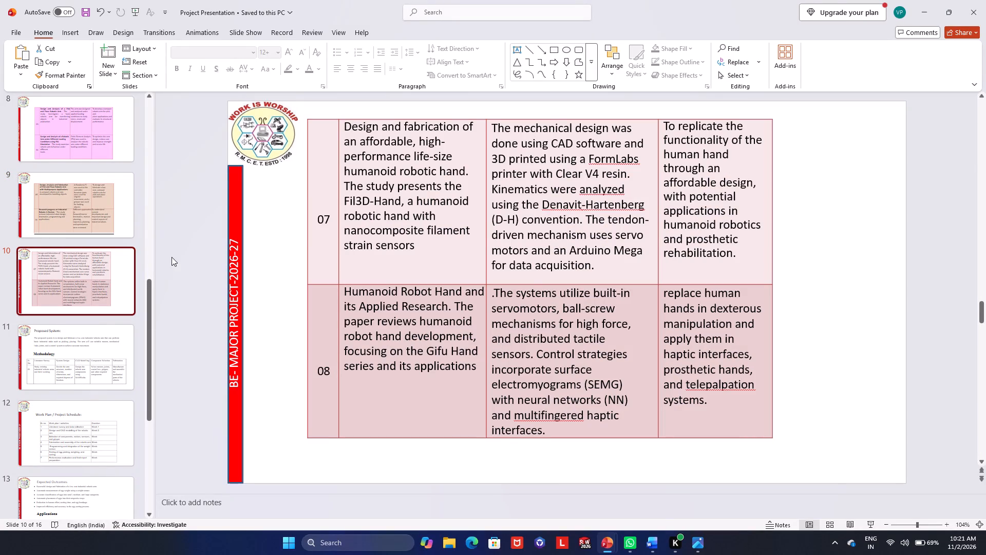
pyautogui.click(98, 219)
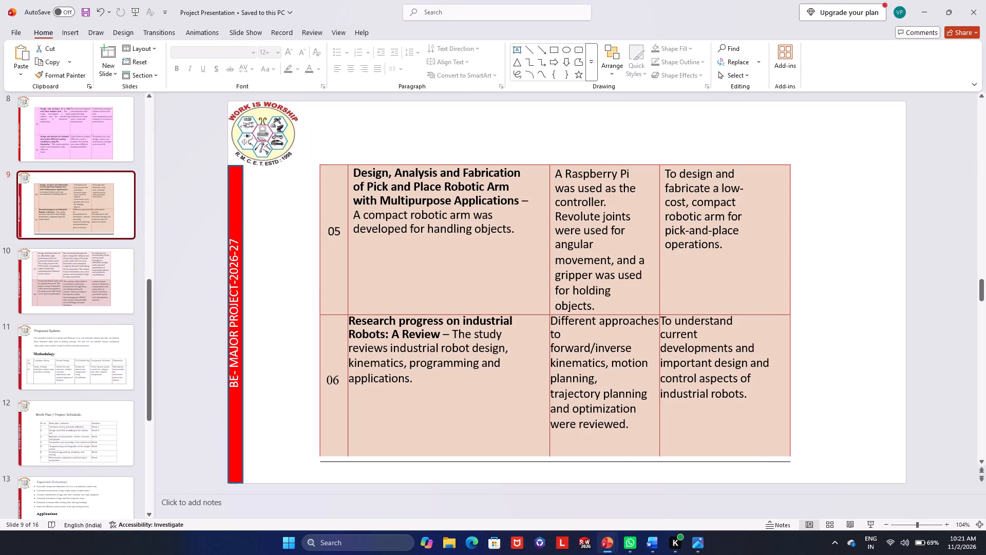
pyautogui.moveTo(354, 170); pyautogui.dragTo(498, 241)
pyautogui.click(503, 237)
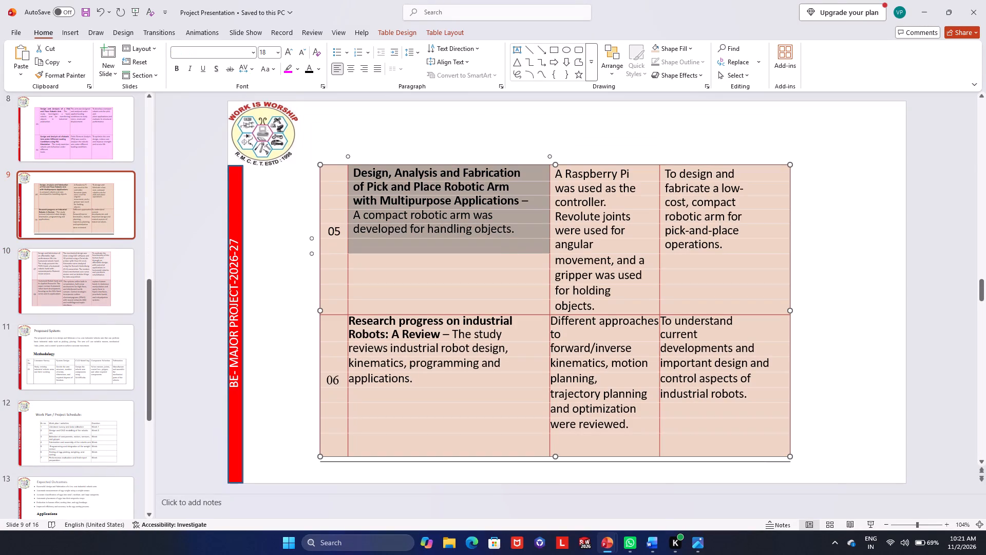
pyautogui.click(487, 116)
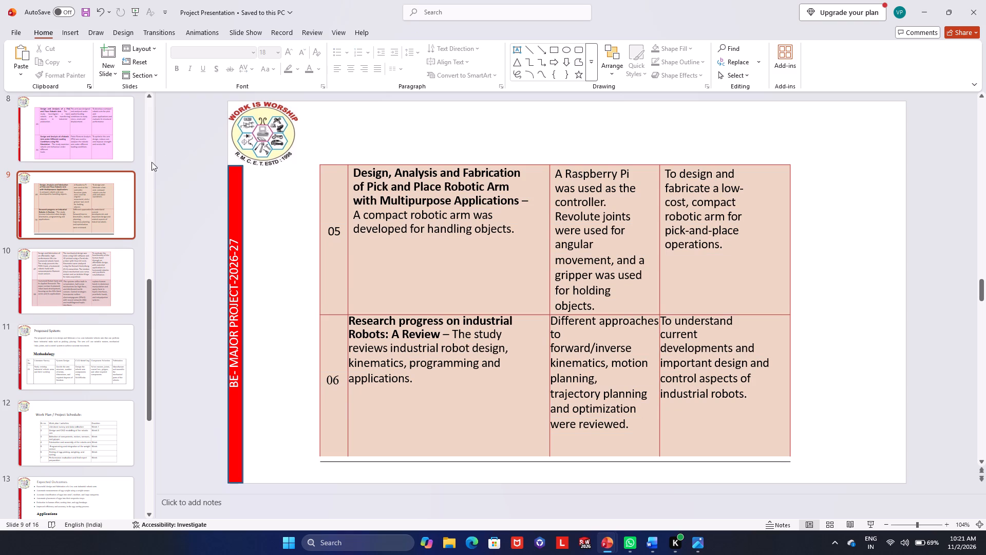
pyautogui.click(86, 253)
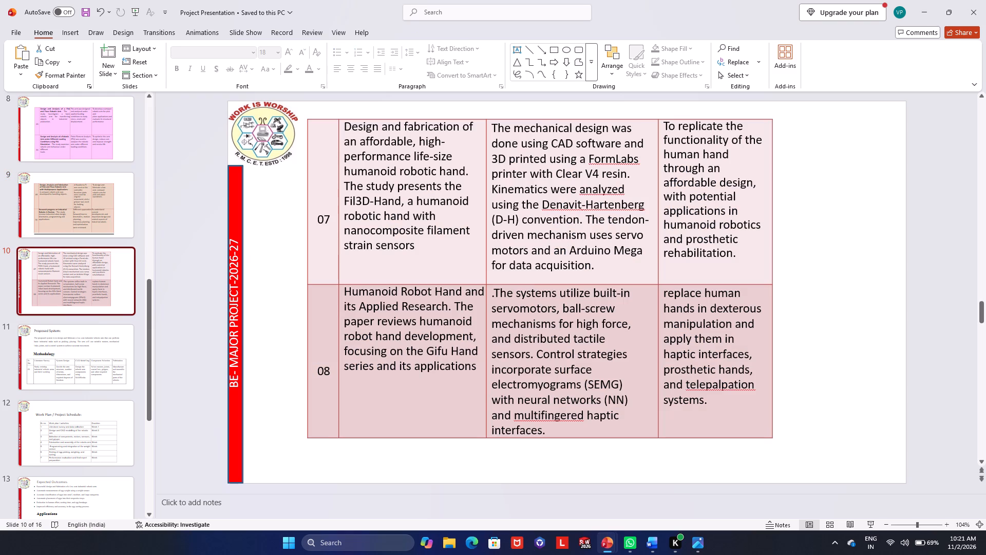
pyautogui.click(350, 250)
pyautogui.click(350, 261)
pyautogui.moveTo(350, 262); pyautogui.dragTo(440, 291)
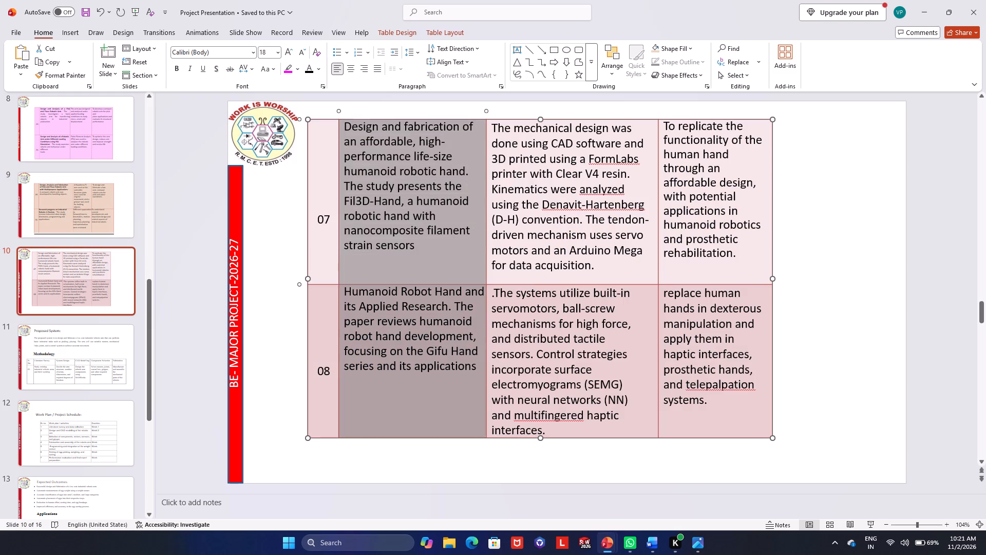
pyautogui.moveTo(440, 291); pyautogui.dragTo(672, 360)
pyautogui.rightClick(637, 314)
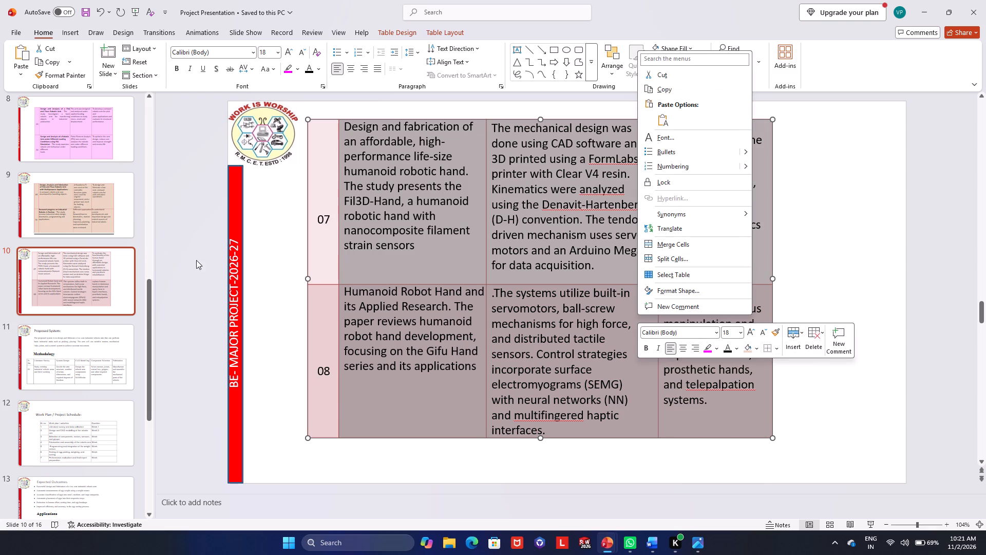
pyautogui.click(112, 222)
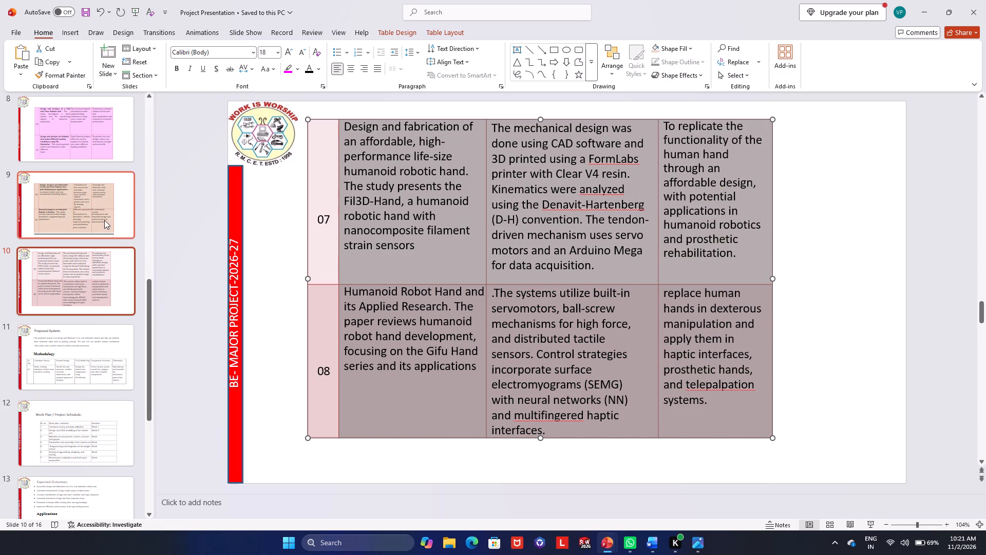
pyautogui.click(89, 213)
# Fill all table cells of rows 03 and 04 on slide 8 with the lightest orange theme colour.
pyautogui.click(79, 125)
pyautogui.scroll(1, 66, 133)
pyautogui.click(74, 120)
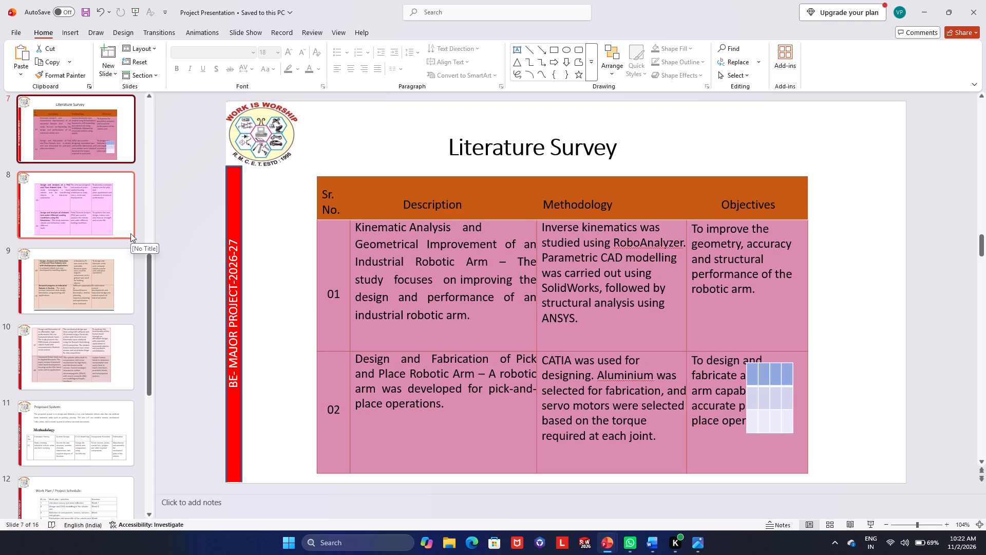
pyautogui.click(116, 225)
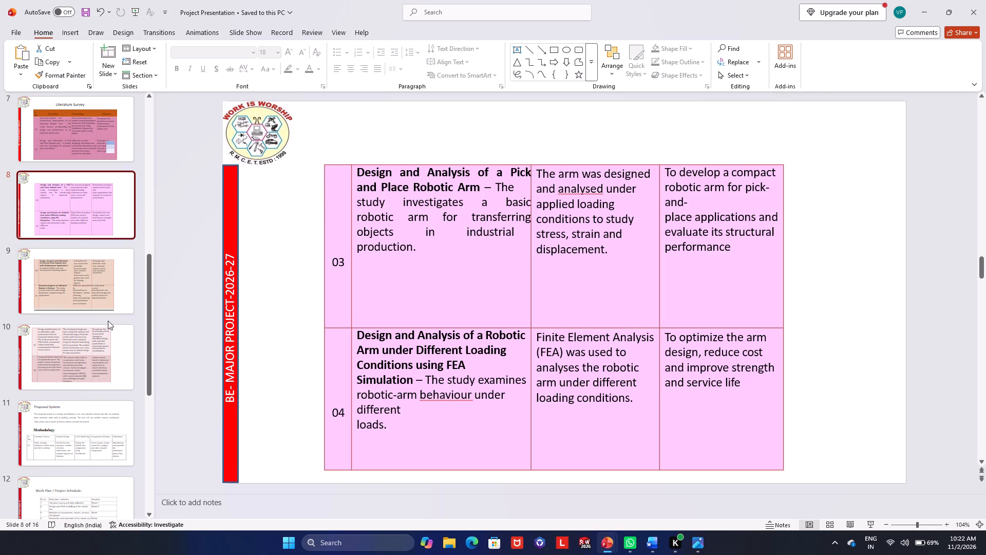
pyautogui.click(336, 205)
pyautogui.moveTo(337, 182); pyautogui.dragTo(685, 404)
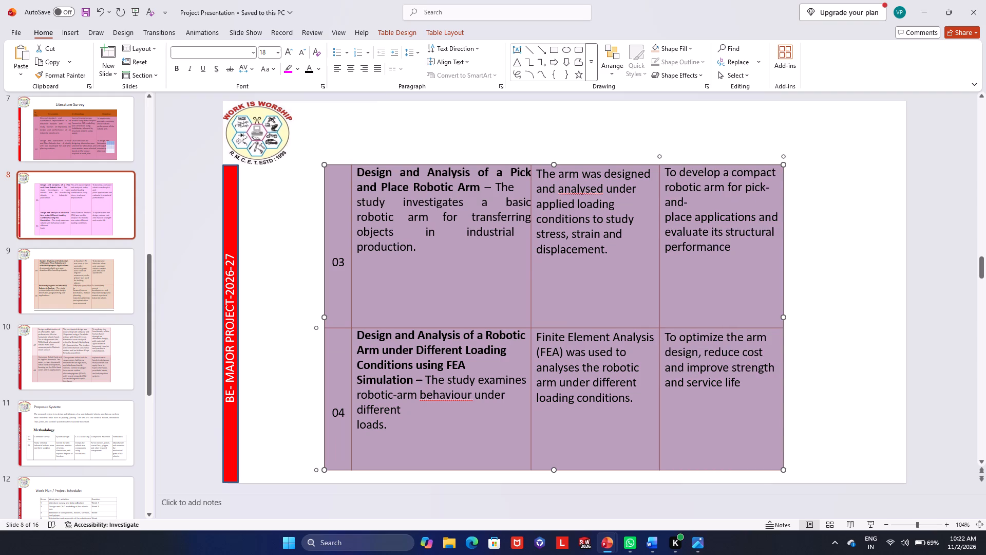
pyautogui.rightClick(685, 404)
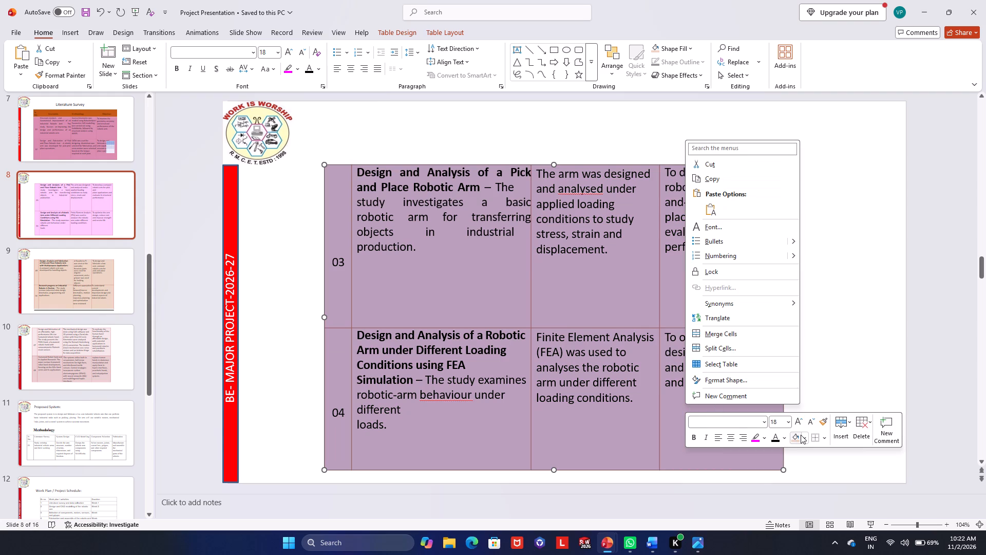
pyautogui.click(807, 435)
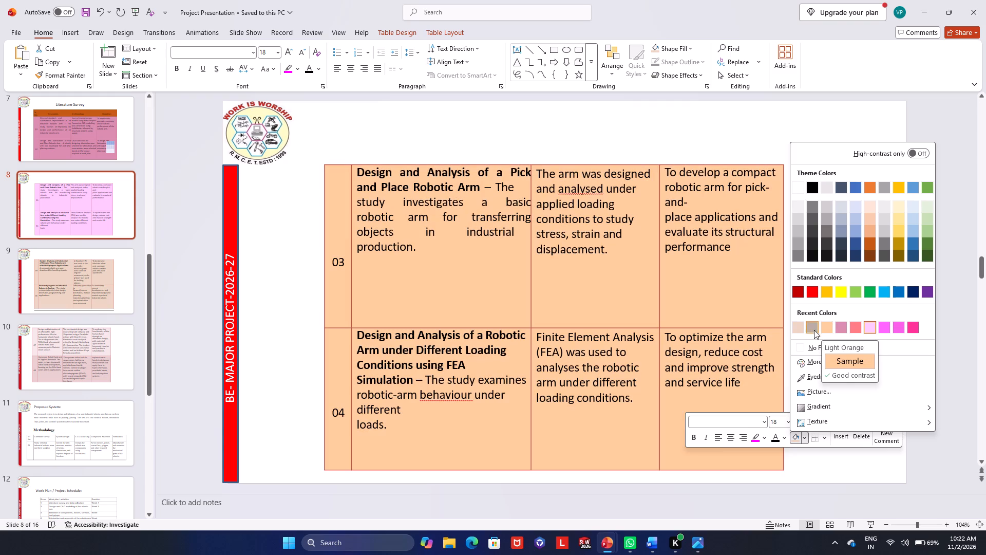
pyautogui.click(870, 211)
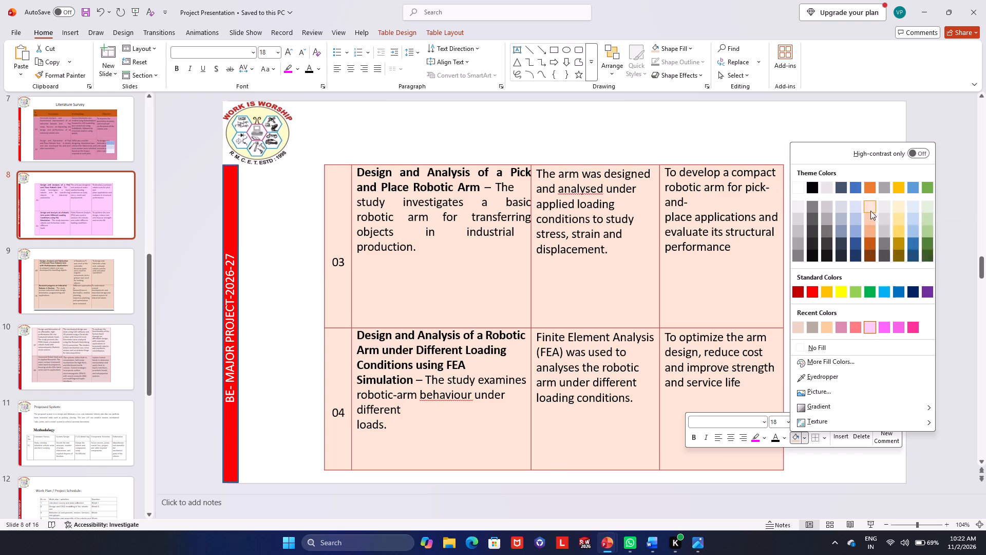
pyautogui.click(265, 266)
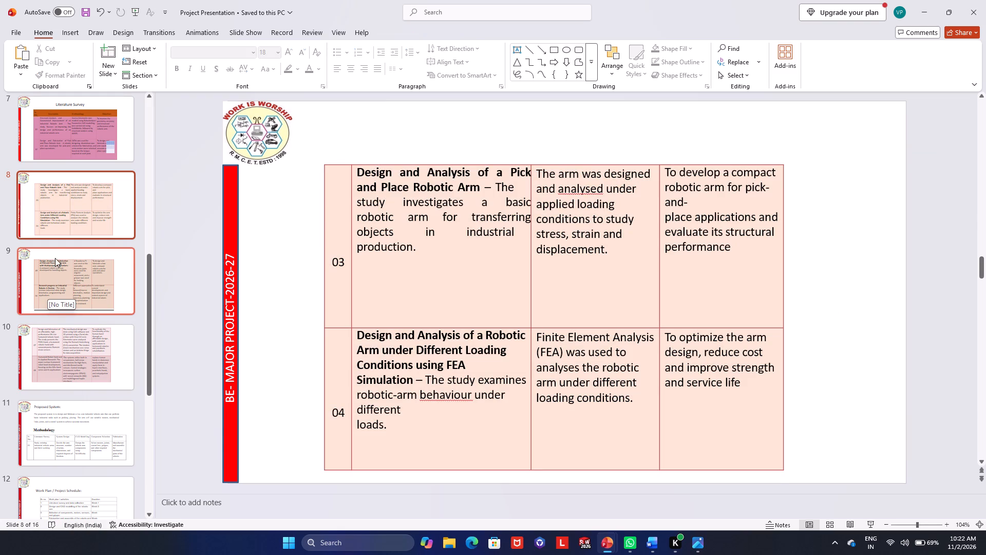
# Move the table with rows 07 and 08 on slide 10 slightly down and to the right on the slide.
pyautogui.click(66, 146)
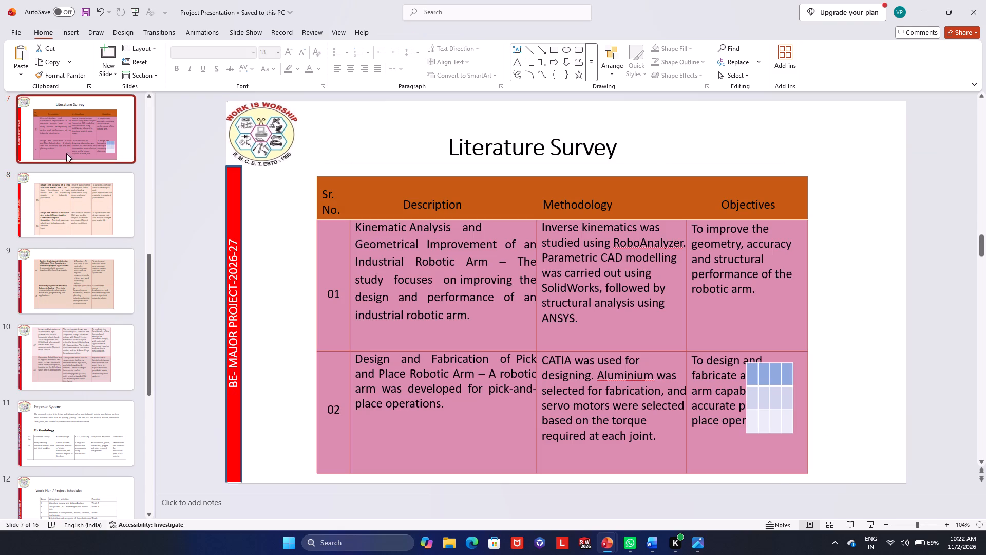
pyautogui.click(61, 191)
pyautogui.click(61, 270)
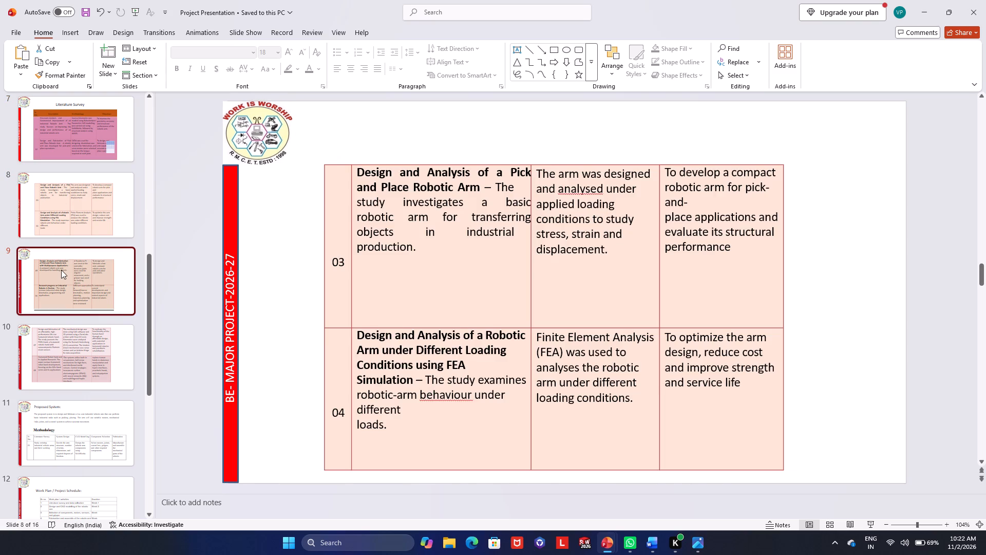
pyautogui.click(77, 349)
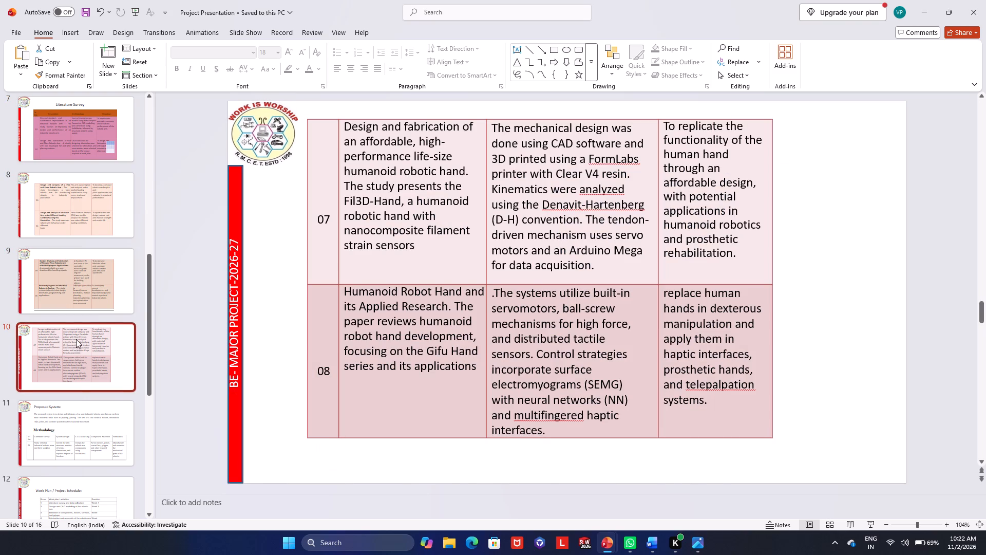
pyautogui.click(459, 436)
pyautogui.moveTo(461, 437); pyautogui.dragTo(468, 445)
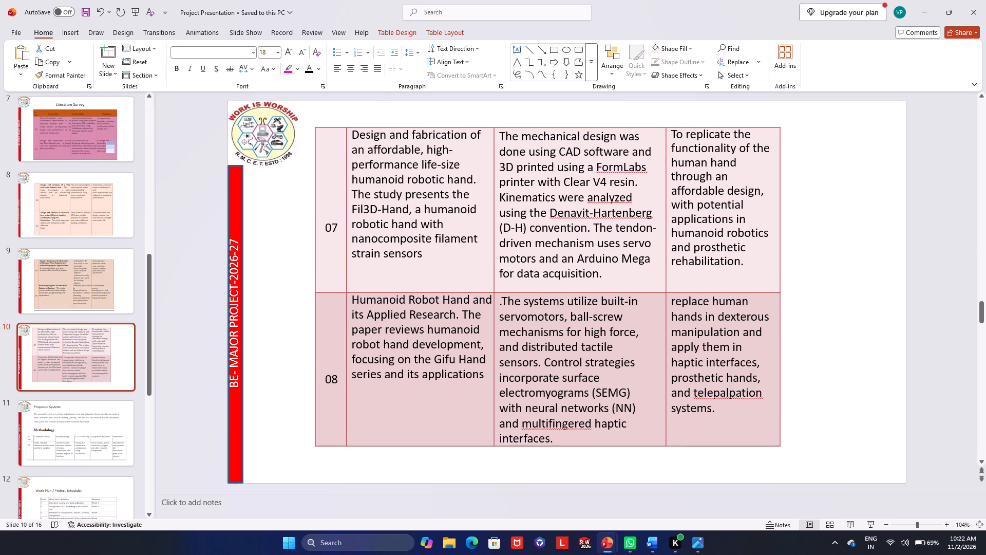
pyautogui.moveTo(468, 445); pyautogui.dragTo(472, 461)
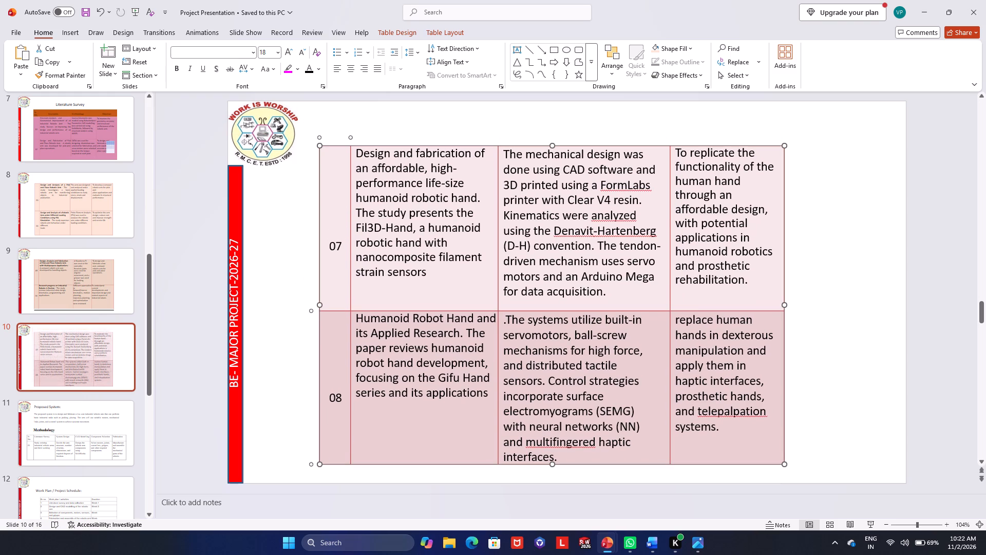
pyautogui.click(302, 391)
# On the Work Plan / Project Schedule slide, set the durations of activity 1 to Week 3 and activity 2 to Week 4.
pyautogui.click(102, 435)
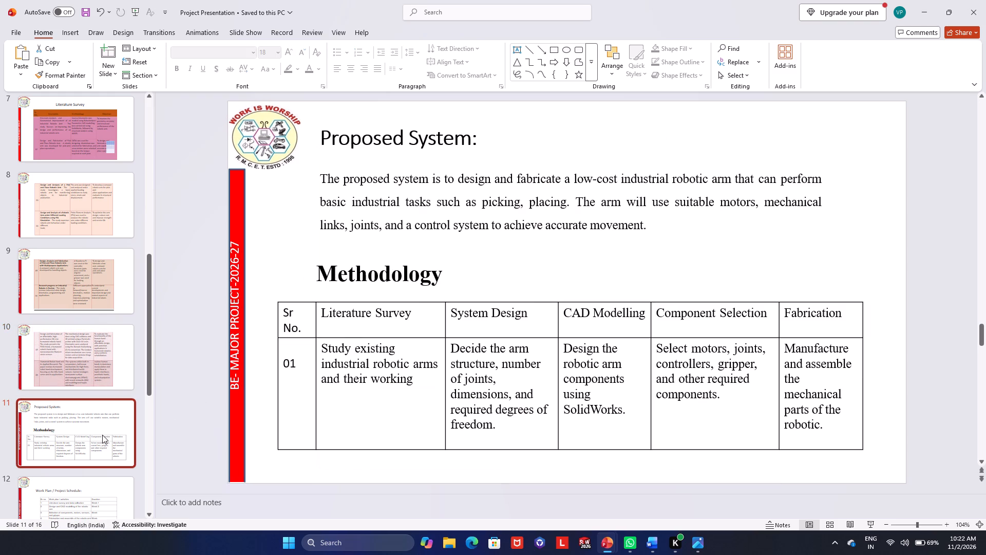
pyautogui.scroll(-1, 102, 435)
pyautogui.click(88, 454)
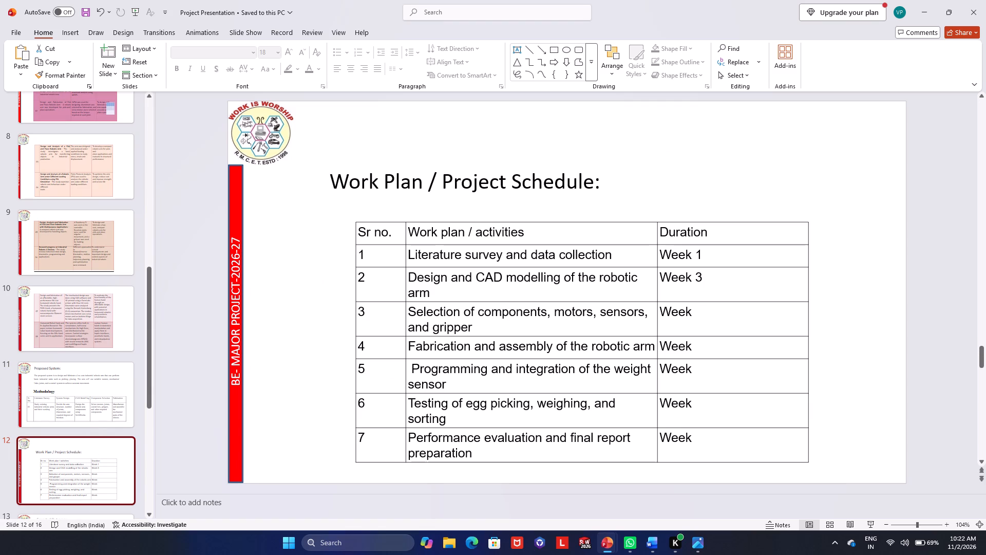
pyautogui.click(705, 254)
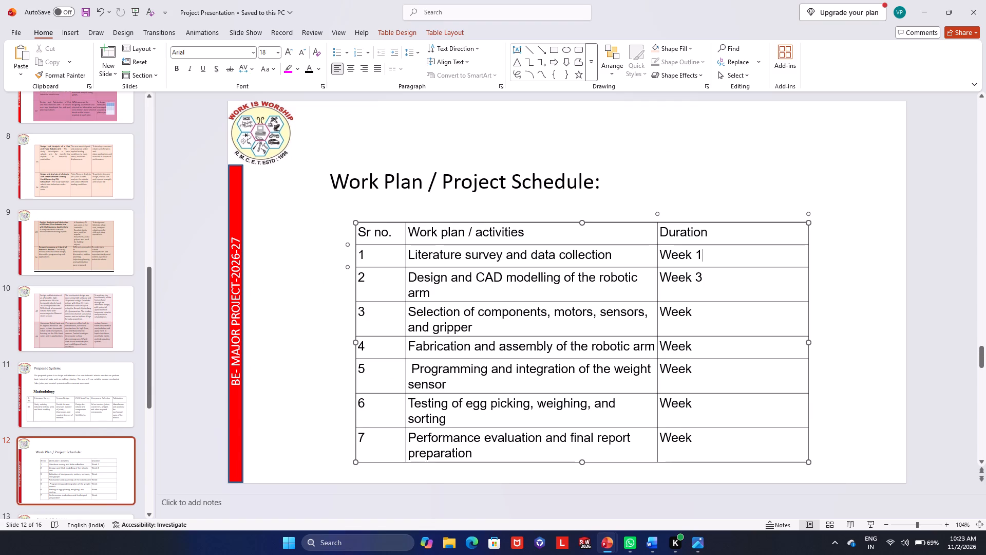
pyautogui.press('BackSpace')
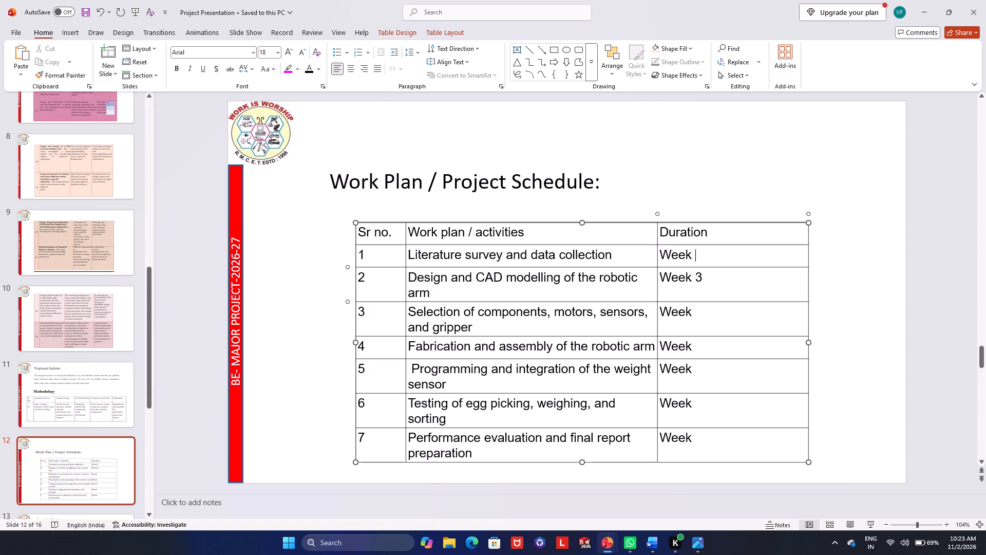
pyautogui.press('3')
pyautogui.click(707, 279)
pyautogui.press('BackSpace')
pyautogui.press('4')
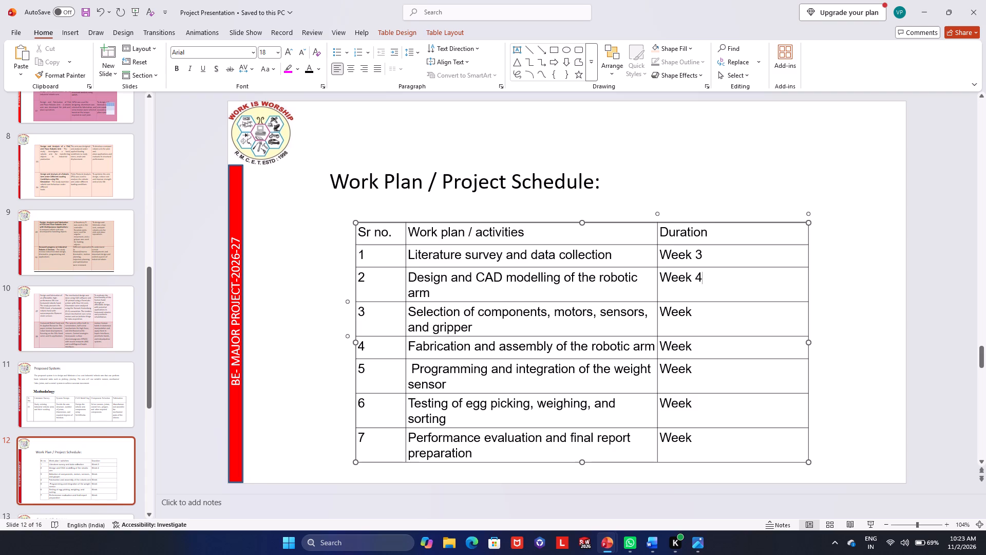
# Look through the slides after the work plan, covering the expected outcomes, applications and both reference slides.
pyautogui.scroll(-1, 695, 328)
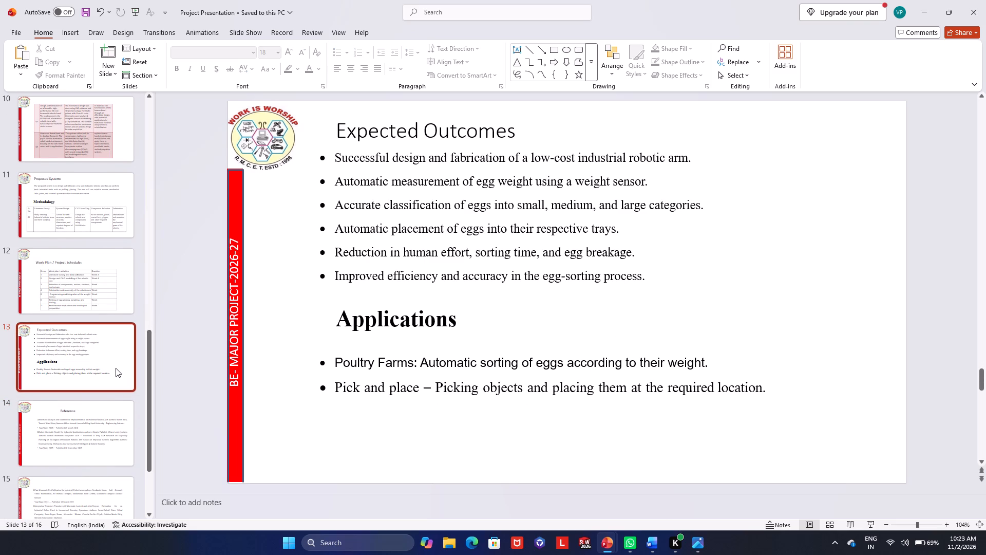
pyautogui.click(90, 433)
pyautogui.scroll(-2, 90, 429)
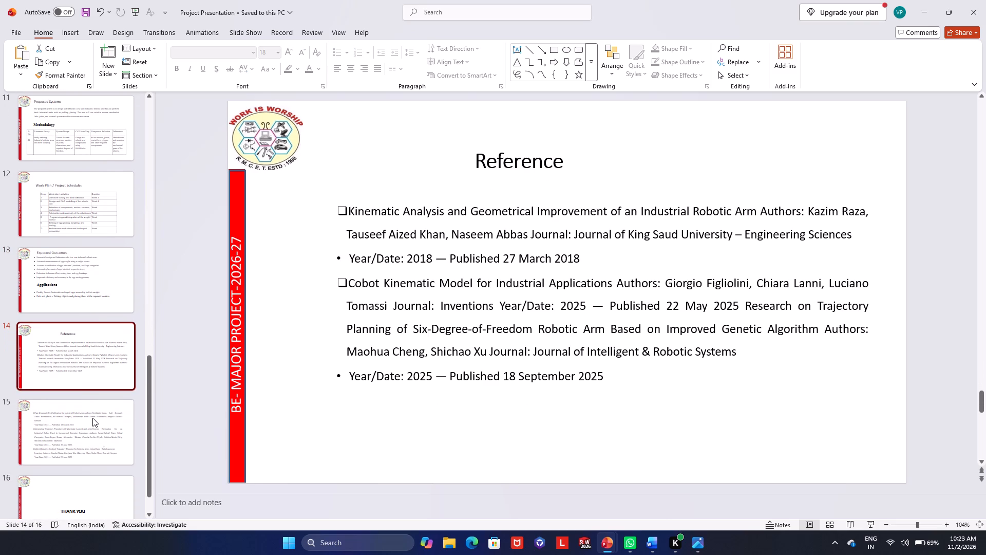
pyautogui.click(81, 427)
pyautogui.scroll(-3, 82, 423)
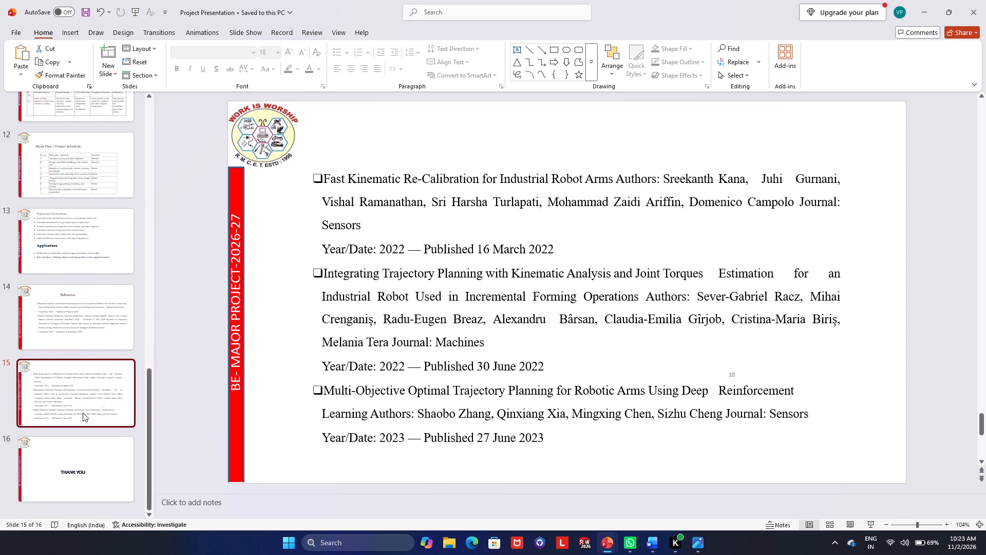
pyautogui.scroll(14, 83, 412)
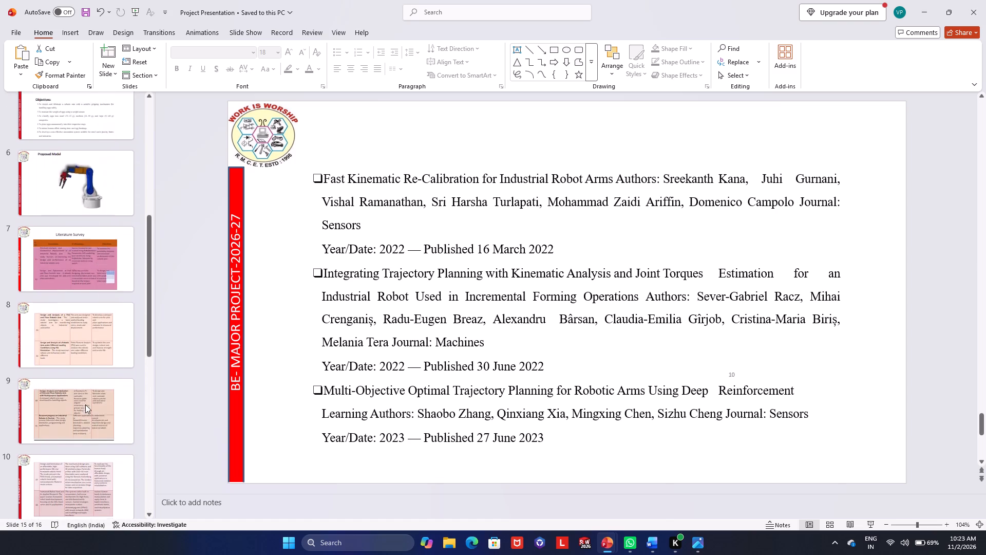
pyautogui.scroll(10, 85, 404)
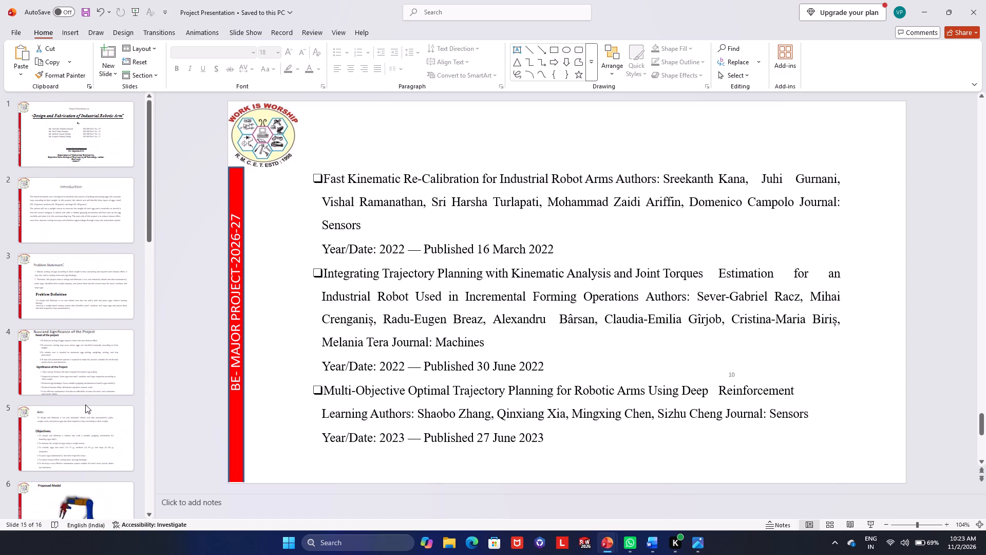
# Review the literature survey tables on slides 7 to 10, the proposed model slide and the title slide.
pyautogui.scroll(-5, 85, 404)
pyautogui.click(86, 404)
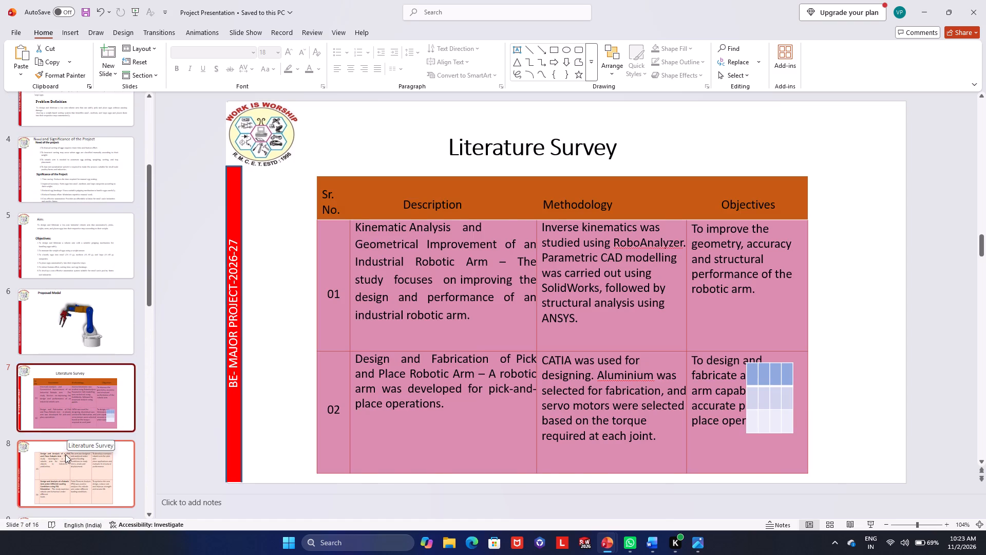
pyautogui.click(66, 458)
pyautogui.scroll(-3, 70, 449)
pyautogui.click(72, 448)
pyautogui.scroll(-2, 72, 448)
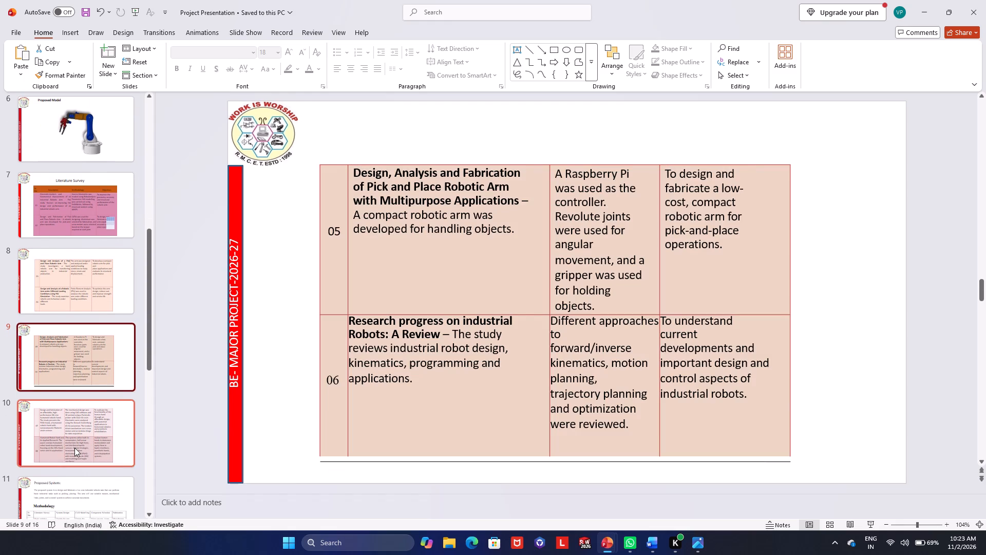
pyautogui.click(74, 448)
pyautogui.scroll(-1, 74, 448)
pyautogui.scroll(1, 76, 446)
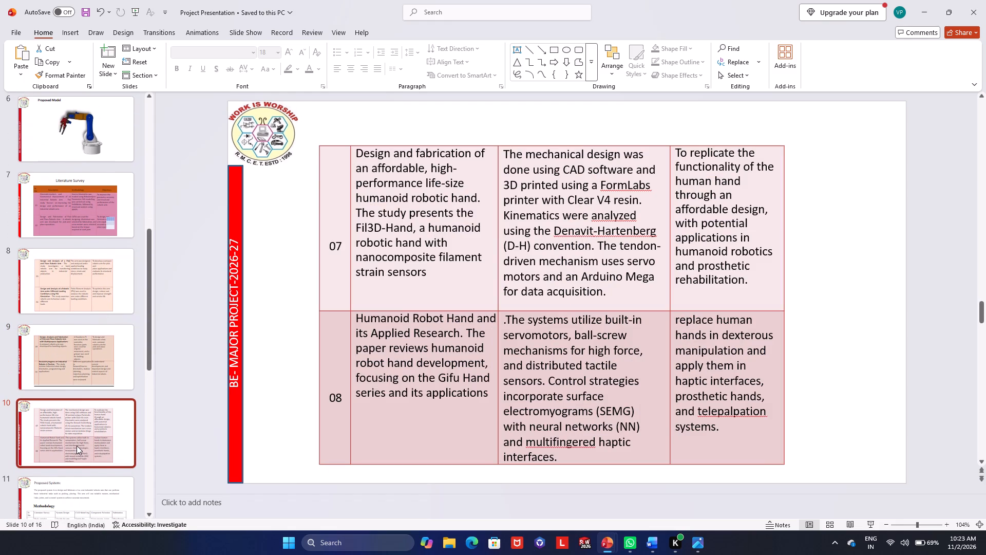
pyautogui.scroll(-7, 77, 444)
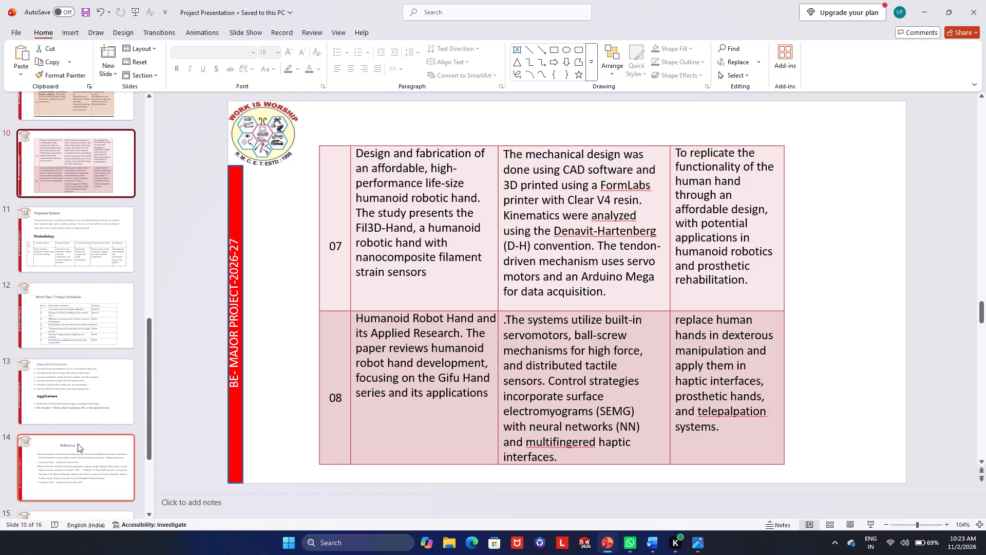
pyautogui.scroll(-9, 78, 443)
pyautogui.scroll(9, 83, 430)
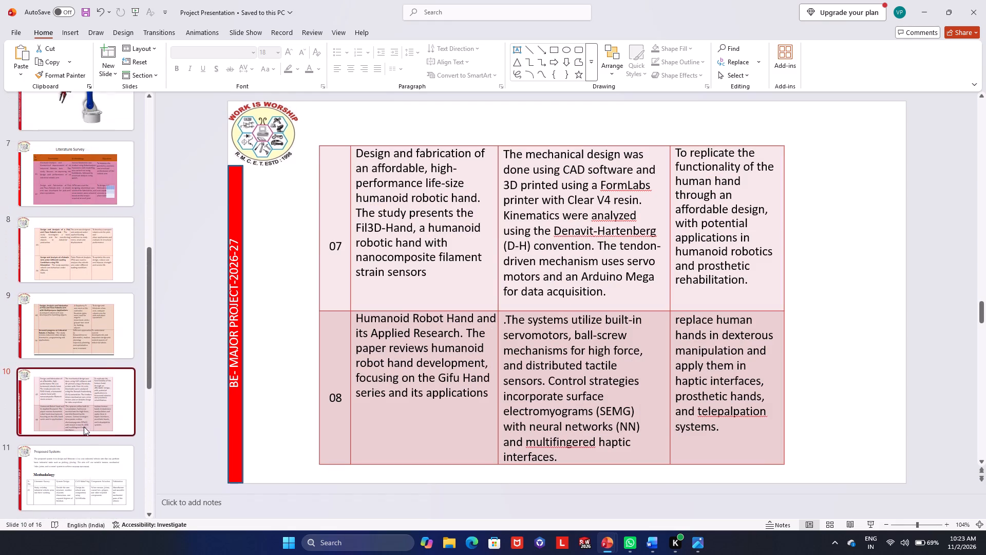
pyautogui.scroll(9, 84, 427)
pyautogui.click(86, 419)
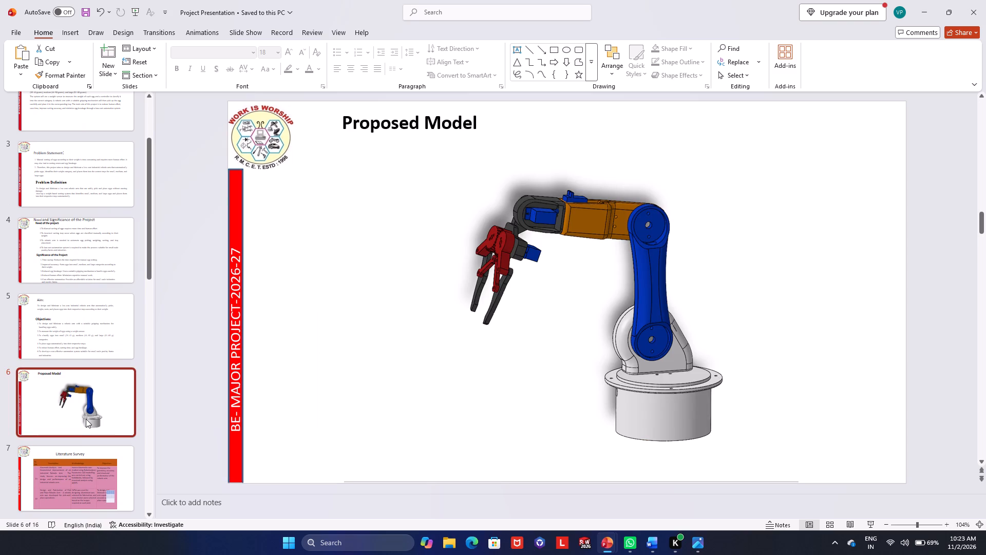
pyautogui.scroll(9, 84, 410)
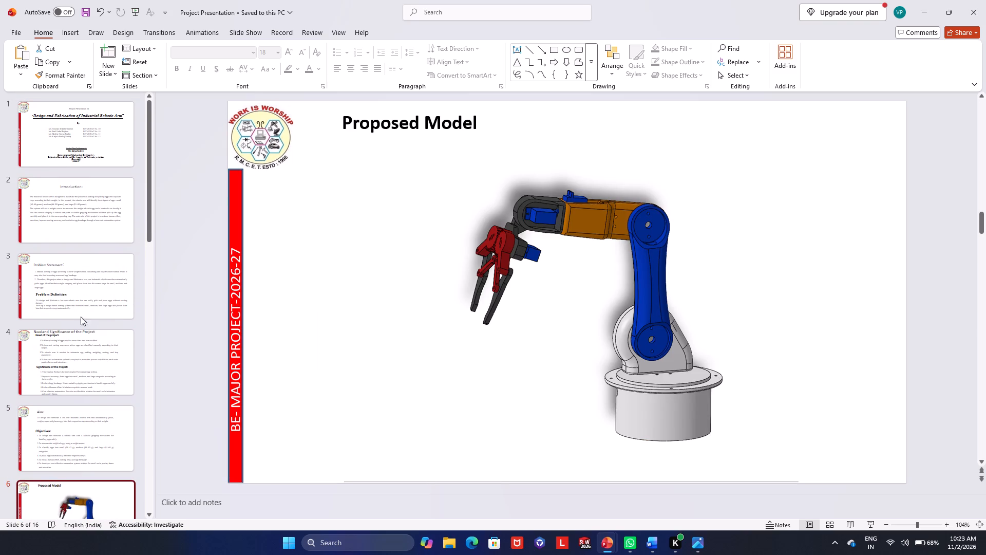
pyautogui.click(107, 150)
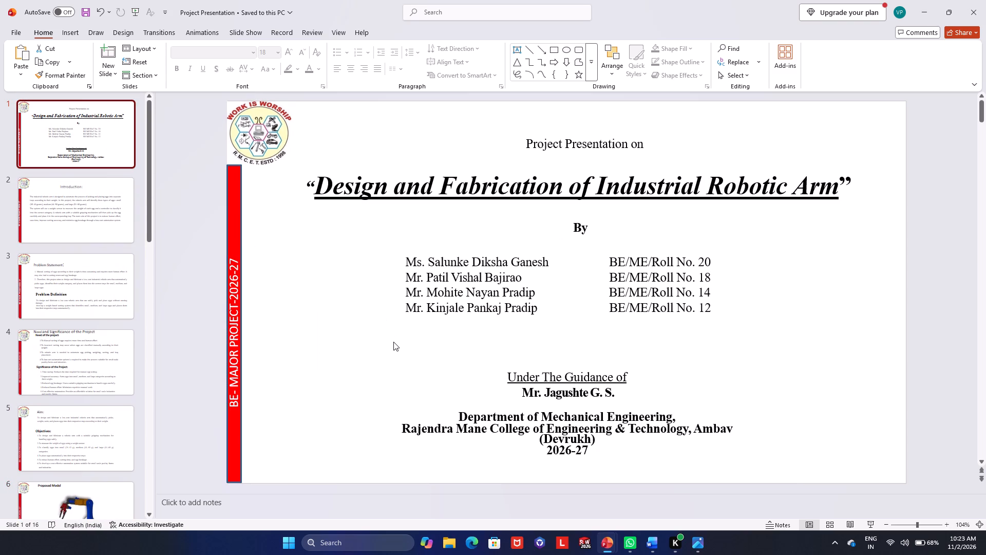
# Save the presentation as a PowerPoint file in the Vishal project folder on the New Volume (D:) drive.
pyautogui.click(12, 31)
pyautogui.click(37, 187)
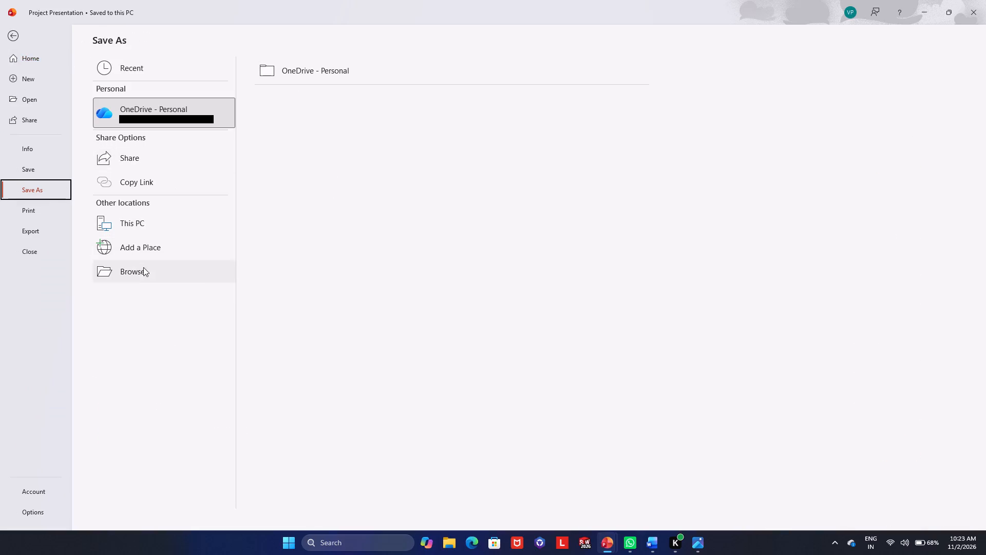
pyautogui.click(318, 74)
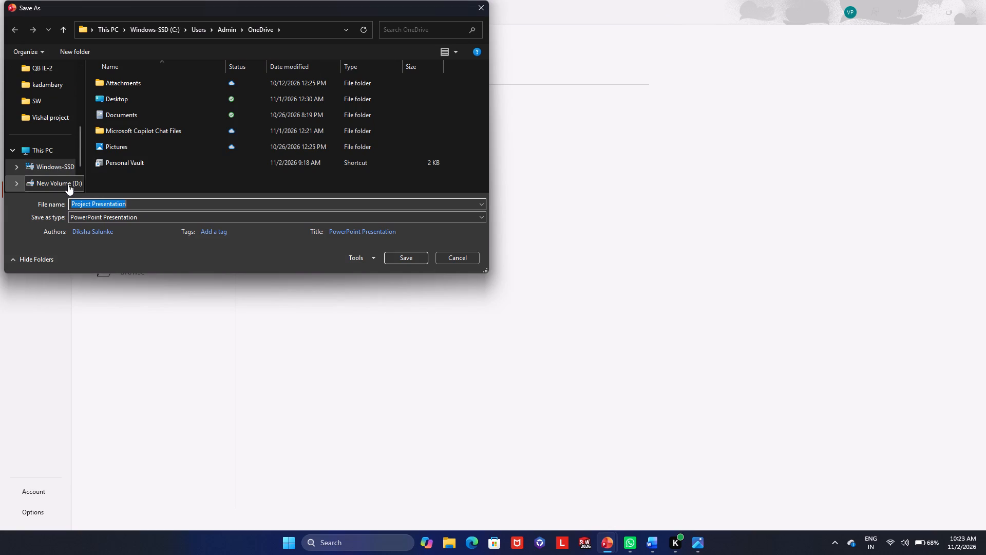
pyautogui.click(68, 186)
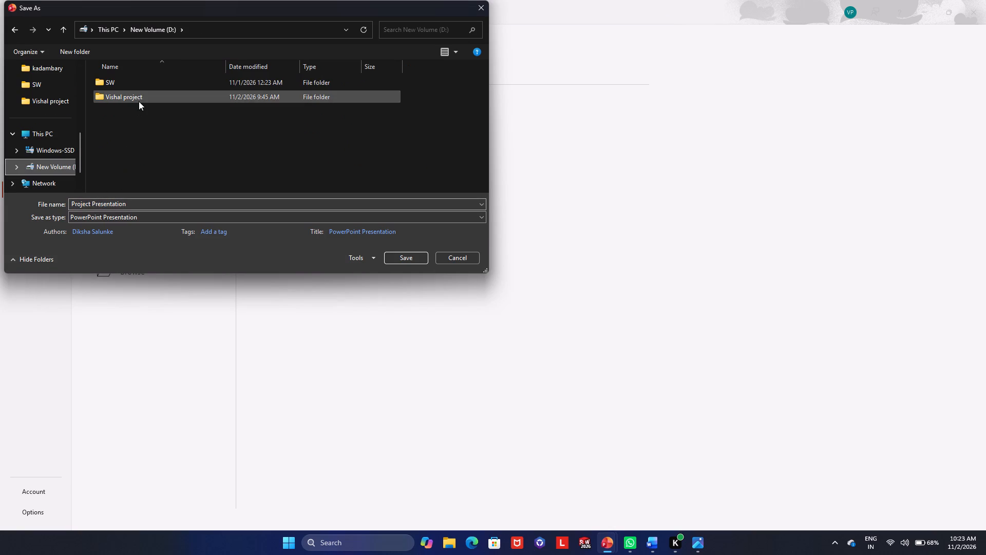
pyautogui.click(139, 100)
pyautogui.doubleClick(147, 99)
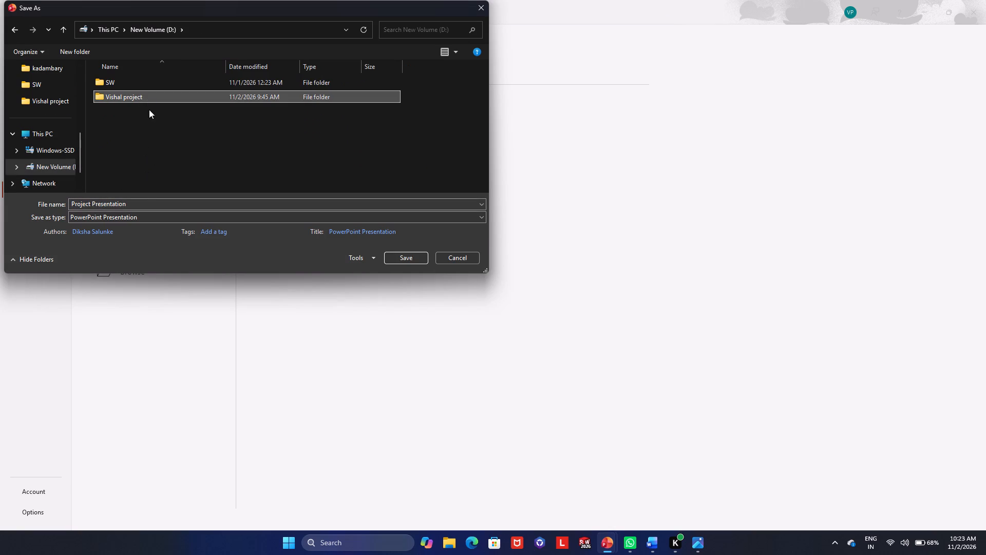
# Name the file Project Presentation PPT and save it in the Vishal project folder.
pyautogui.click(135, 202)
pyautogui.click(135, 202)
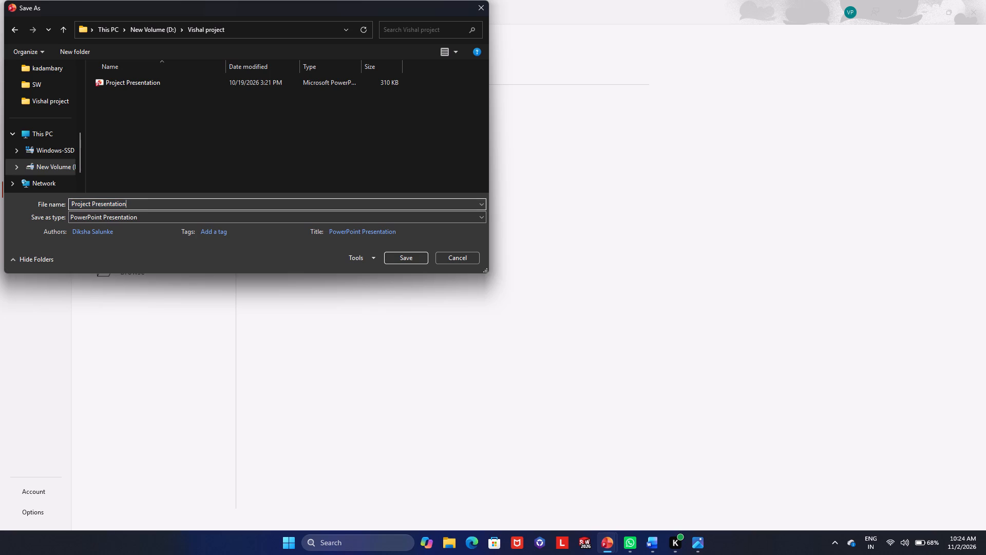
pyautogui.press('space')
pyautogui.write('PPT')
pyautogui.click(411, 257)
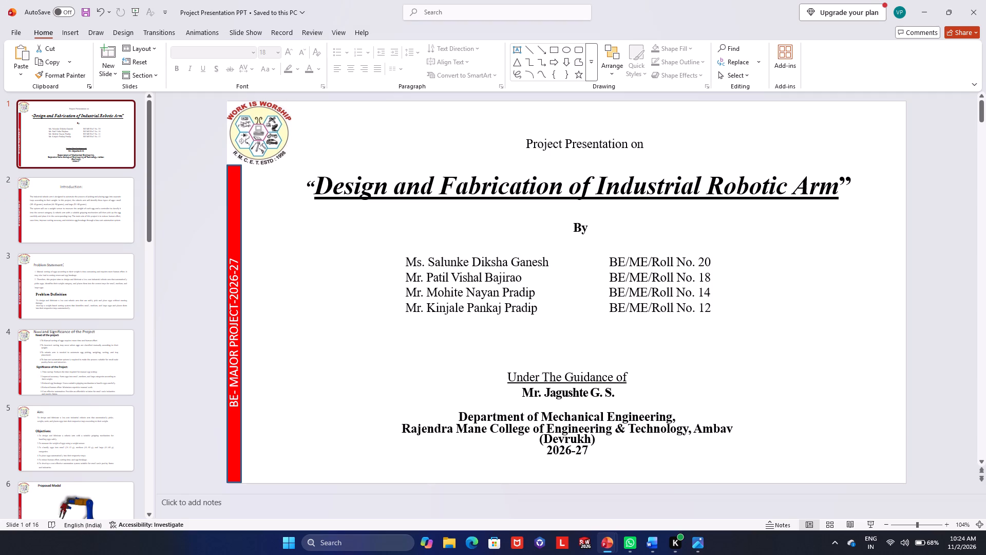
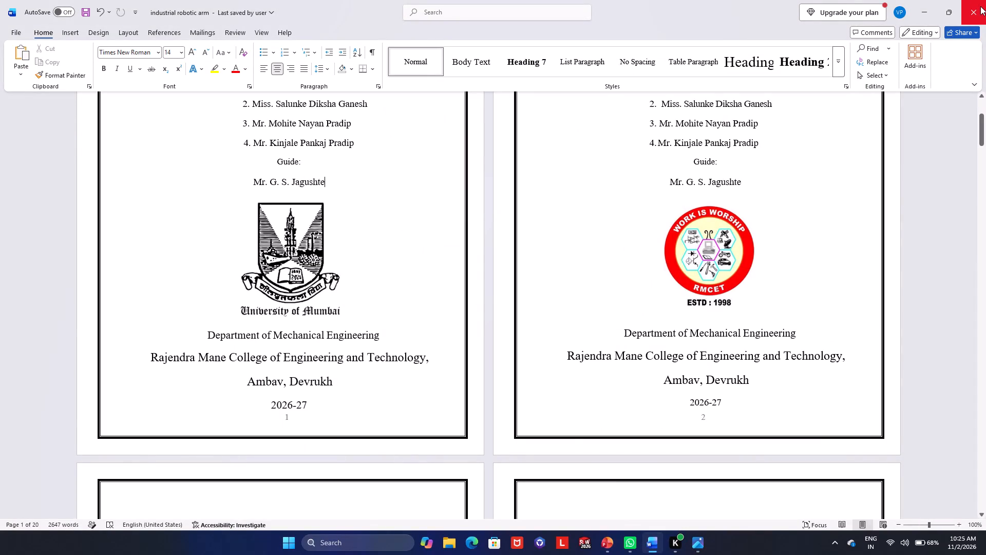
# Close the industrial robotic arm Word document.
pyautogui.click(965, 6)
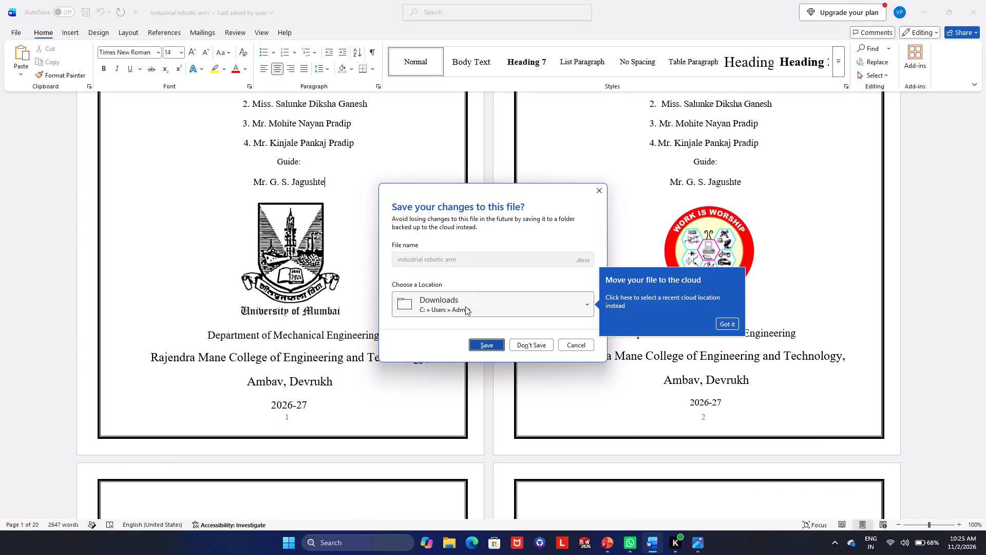